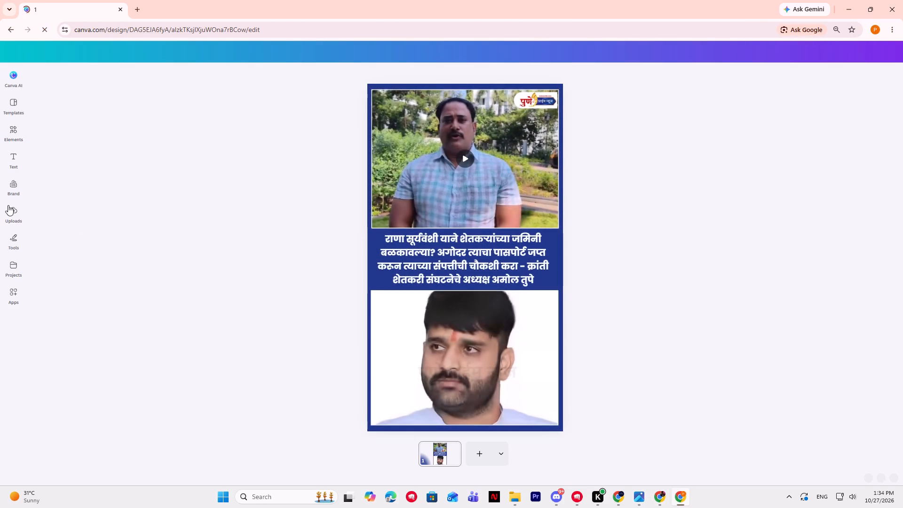
{"action": "left_click", "coordinate": [14, 52]}
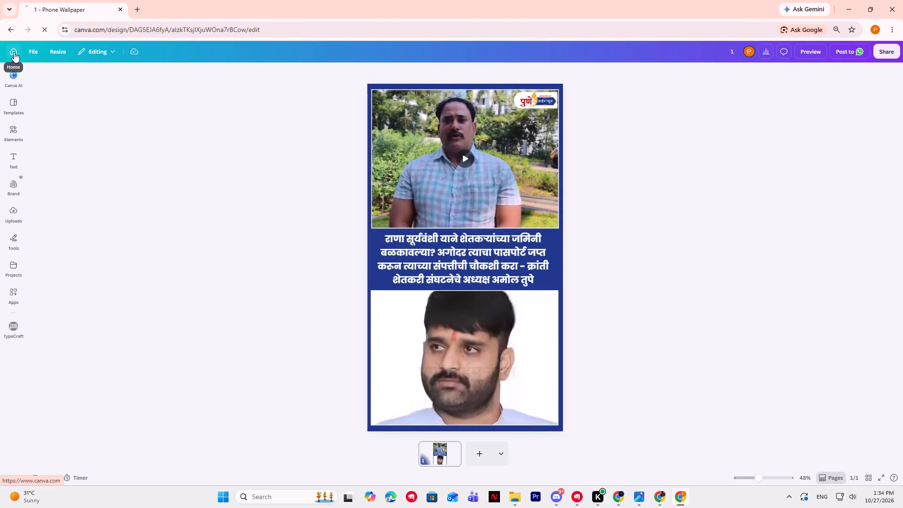
Upload the downloaded Bluevora Pure Mineral Water Ad.png from the ChatGPT browser window to Canva.
{"action": "left_click", "coordinate": [662, 501]}
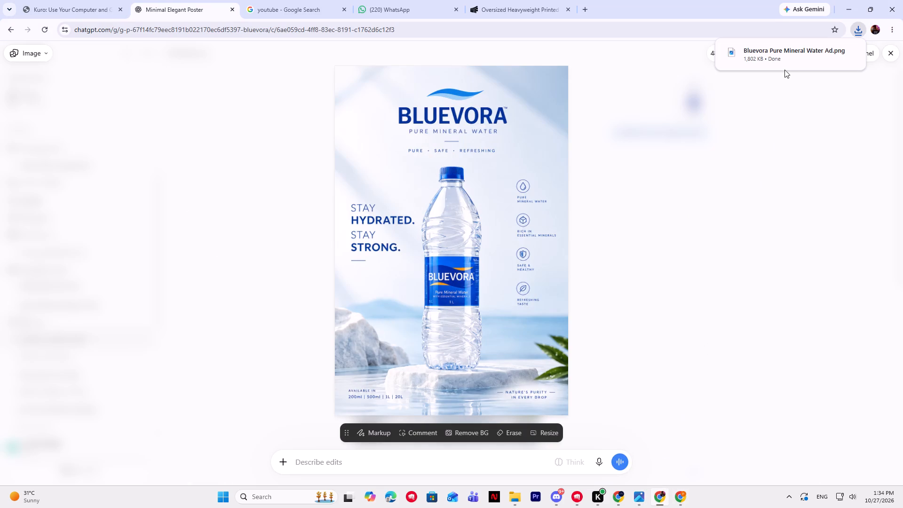
{"action": "left_click_drag", "start_coordinate": [785, 54], "coordinate": [673, 485]}
{"action": "left_click_drag", "start_coordinate": [673, 485], "coordinate": [72, 238]}
{"action": "left_click", "coordinate": [72, 238]}
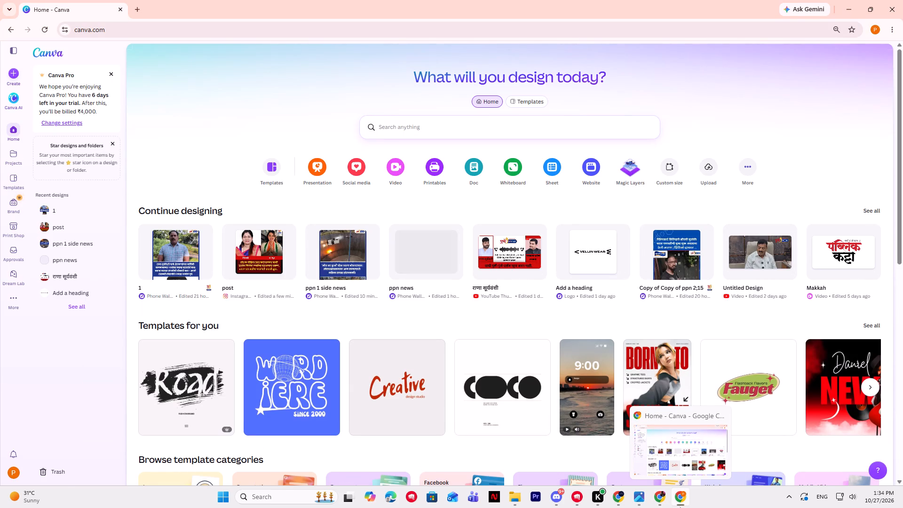
{"action": "left_click", "coordinate": [664, 507]}
{"action": "left_click_drag", "start_coordinate": [809, 58], "coordinate": [659, 456]}
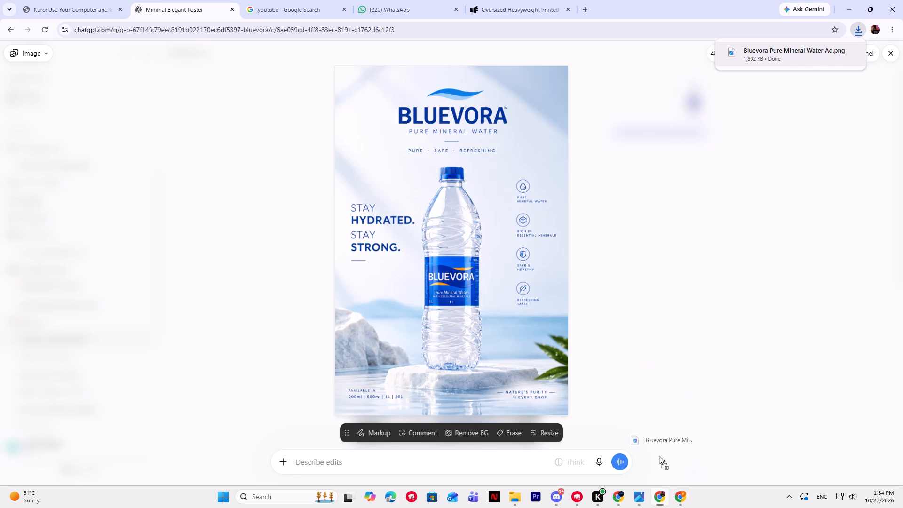
{"action": "left_click_drag", "start_coordinate": [659, 456], "coordinate": [429, 307]}
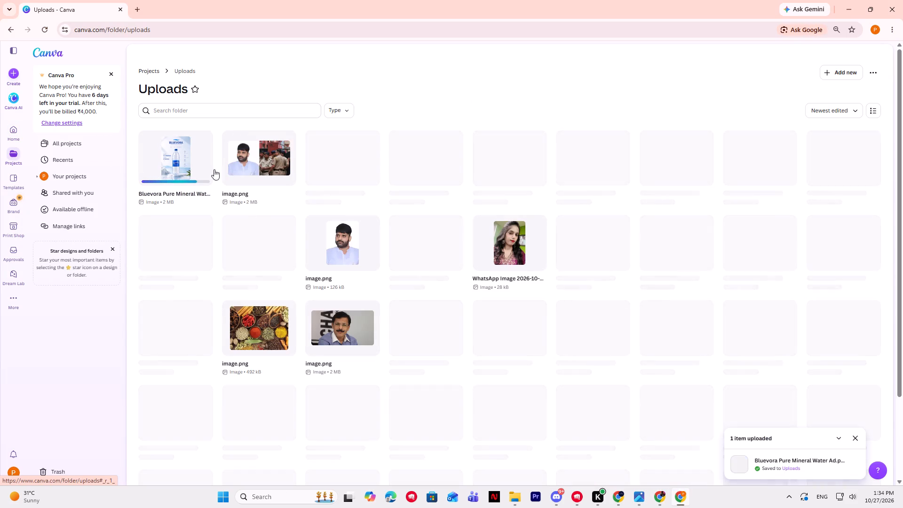
Open the uploaded Bluevora poster in the Canva editor and split it into editable layers with Magic Layers.
{"action": "double_click", "coordinate": [192, 162]}
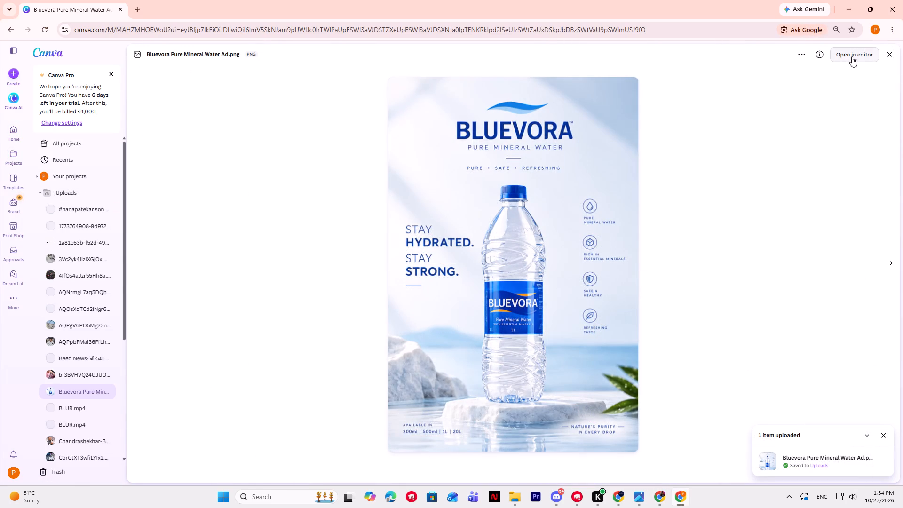
{"action": "left_click", "coordinate": [852, 56]}
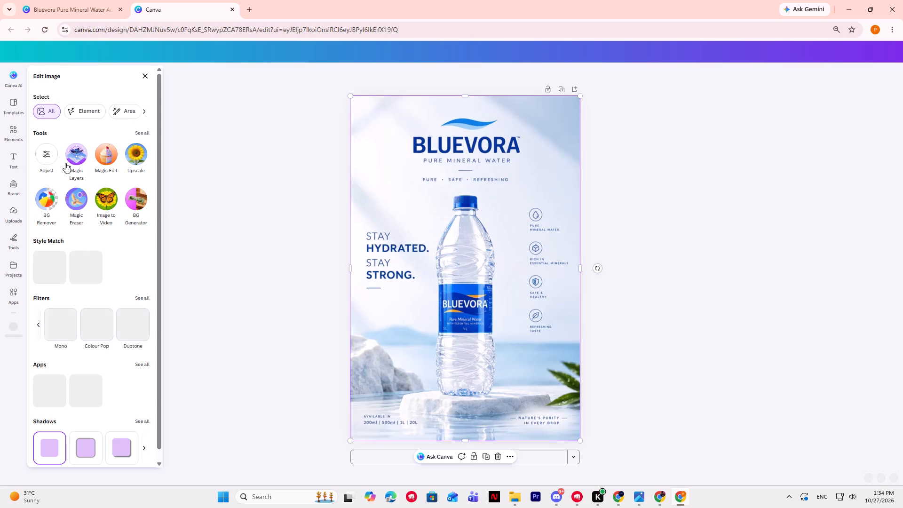
{"action": "left_click", "coordinate": [70, 161]}
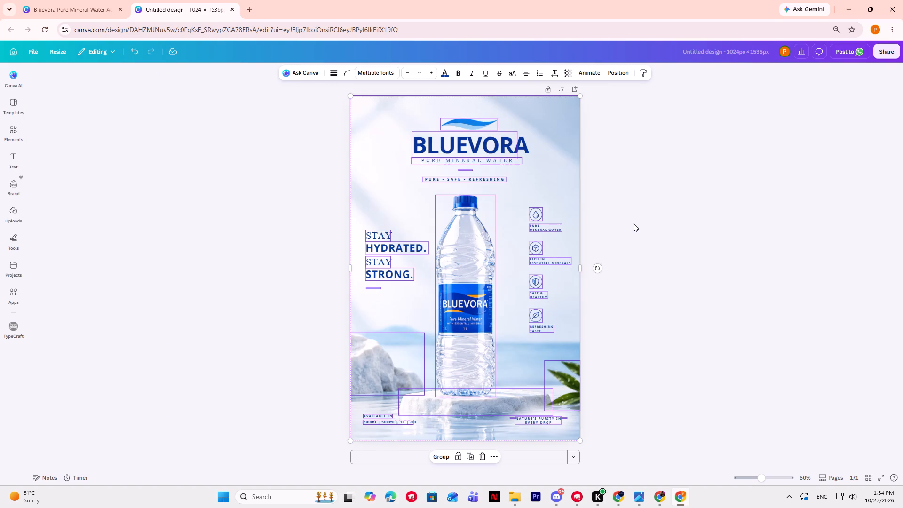
{"action": "left_click", "coordinate": [634, 223]}
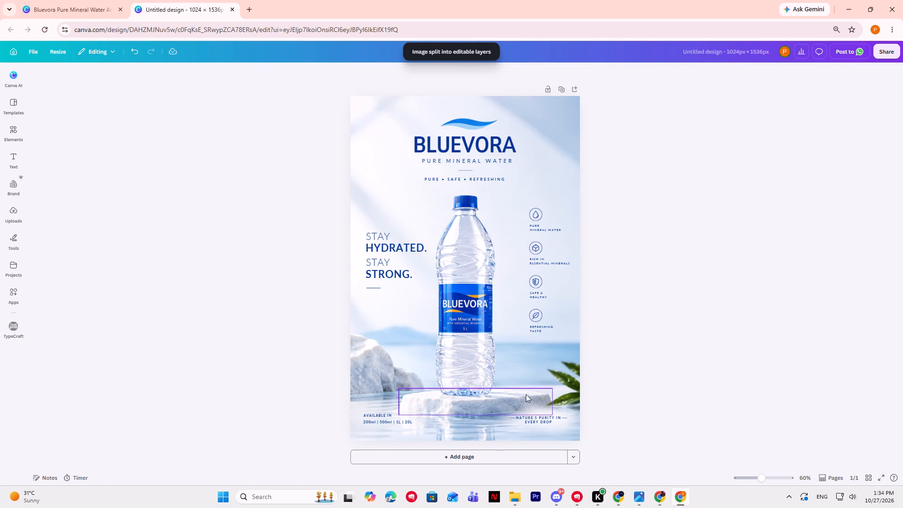
Remove the generated bottle from the poster by moving its layer off the page.
{"action": "left_click_drag", "start_coordinate": [467, 315], "coordinate": [622, 300]}
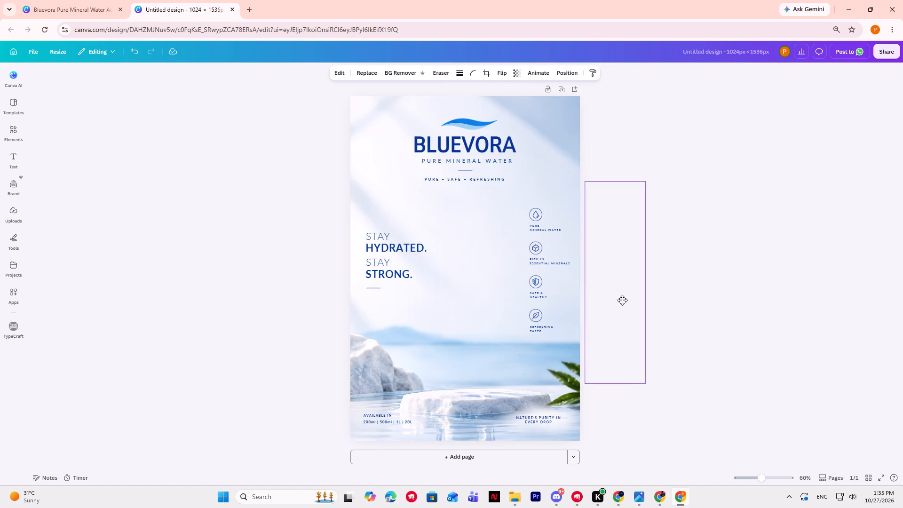
{"action": "left_click_drag", "start_coordinate": [622, 300], "coordinate": [643, 294]}
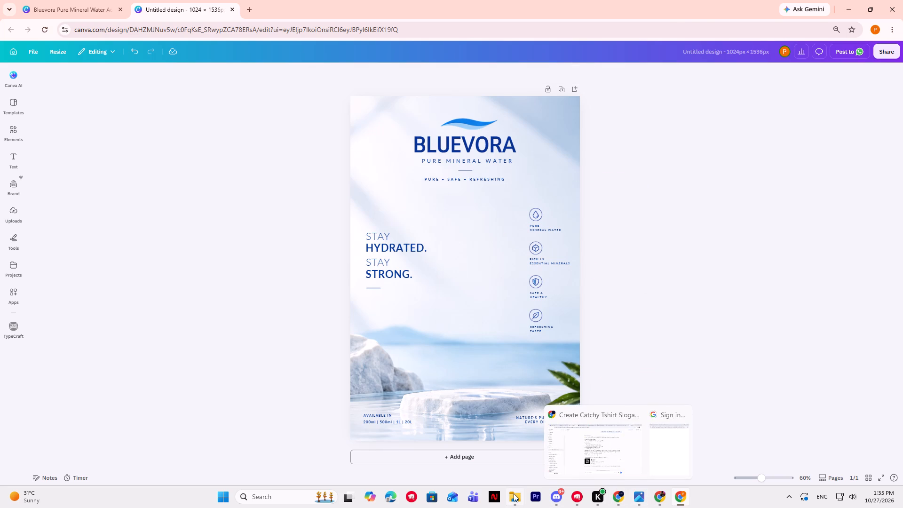
Bring the original Bluevora bottle image from File Explorer into the Canva design's uploads.
{"action": "left_click", "coordinate": [514, 493]}
{"action": "left_click_drag", "start_coordinate": [570, 217], "coordinate": [662, 507]}
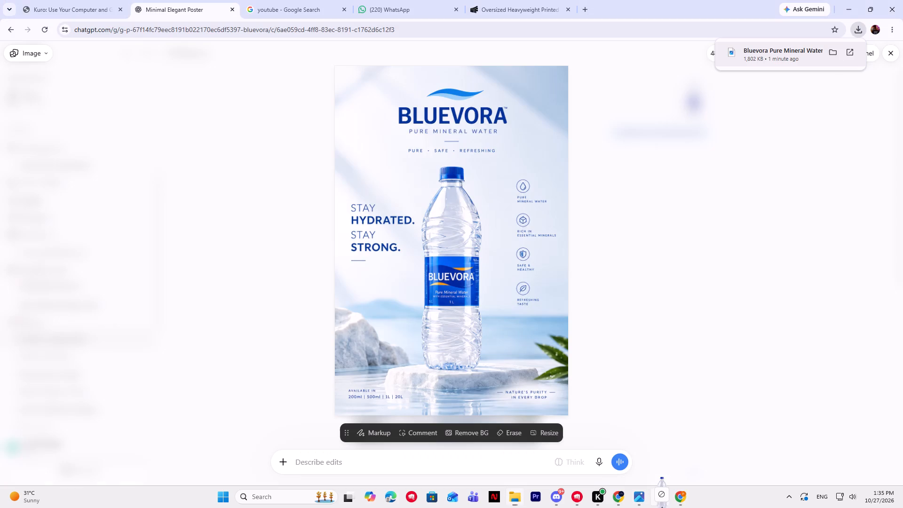
{"action": "left_click_drag", "start_coordinate": [662, 507], "coordinate": [675, 494]}
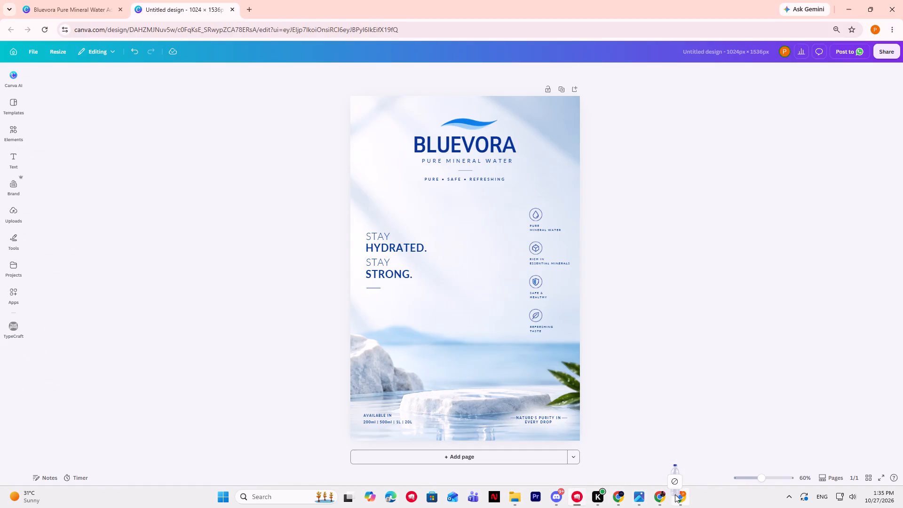
{"action": "left_click_drag", "start_coordinate": [675, 494], "coordinate": [107, 287]}
{"action": "left_click_drag", "start_coordinate": [97, 285], "coordinate": [92, 283]}
{"action": "double_click", "coordinate": [66, 271]}
{"action": "double_click", "coordinate": [63, 269]}
{"action": "triple_click", "coordinate": [13, 214]}
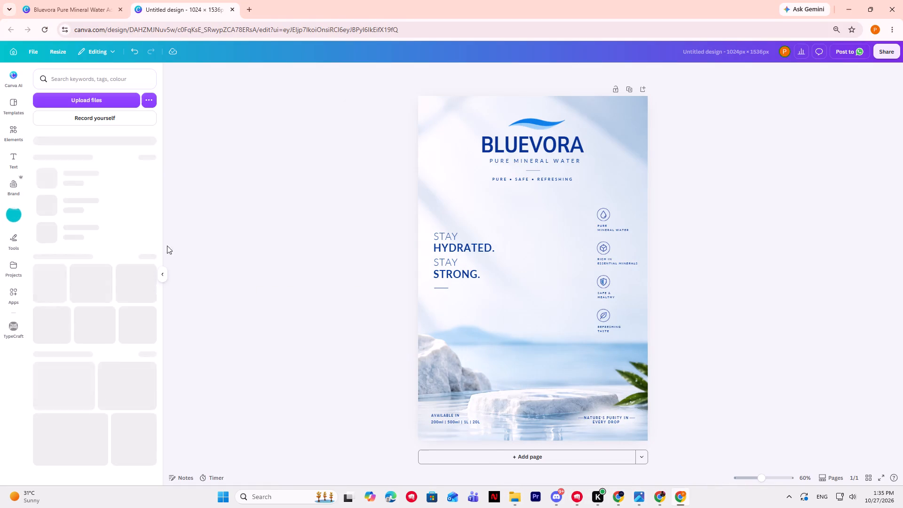
Place the uploaded bottle image on the poster so that it stands centred on the flat stone.
{"action": "left_click_drag", "start_coordinate": [50, 176], "coordinate": [483, 302]}
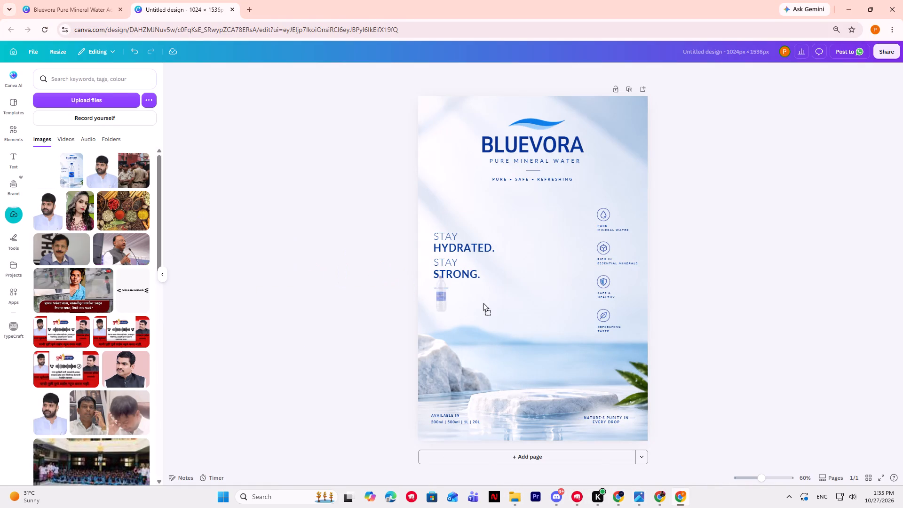
{"action": "left_click_drag", "start_coordinate": [483, 302], "coordinate": [487, 225]}
{"action": "double_click", "coordinate": [487, 225]}
{"action": "left_click", "coordinate": [540, 343]}
{"action": "left_click_drag", "start_coordinate": [539, 338], "coordinate": [532, 316]}
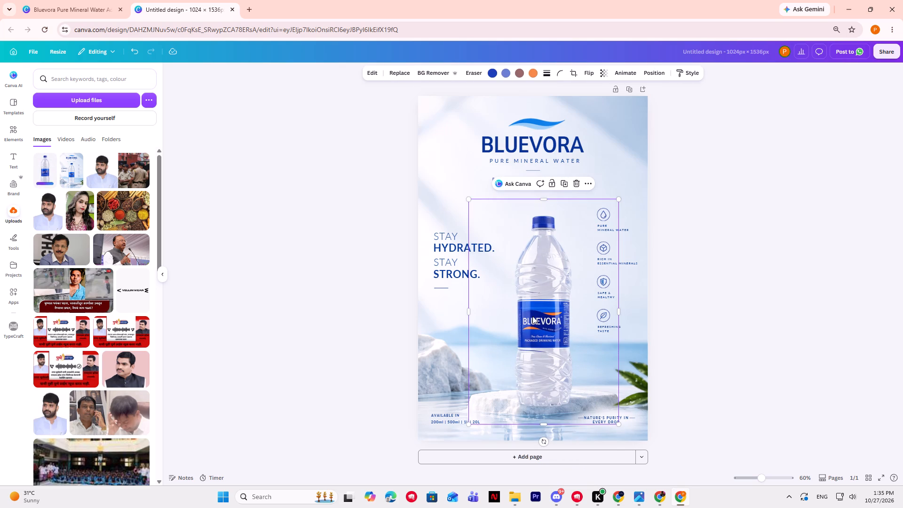
{"action": "left_click_drag", "start_coordinate": [532, 316], "coordinate": [531, 313]}
{"action": "left_click", "coordinate": [547, 333]}
{"action": "left_click_drag", "start_coordinate": [547, 333], "coordinate": [544, 321]}
{"action": "double_click", "coordinate": [544, 321]}
{"action": "left_click", "coordinate": [733, 298]}
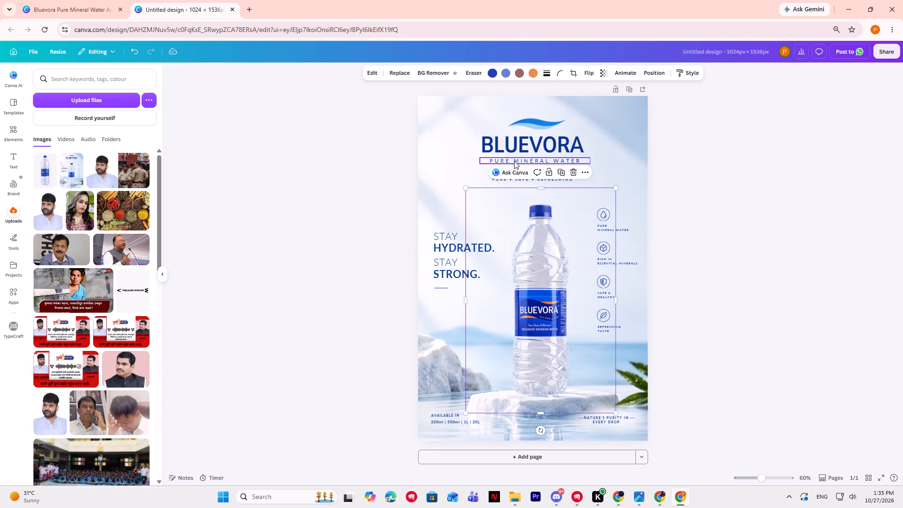
Replace the "PURE MINERAL WATER" tagline under the BLUEVORA title with "PACKAGED DRINKING WATER".
{"action": "triple_click", "coordinate": [514, 160]}
{"action": "key", "text": "shift+p"}
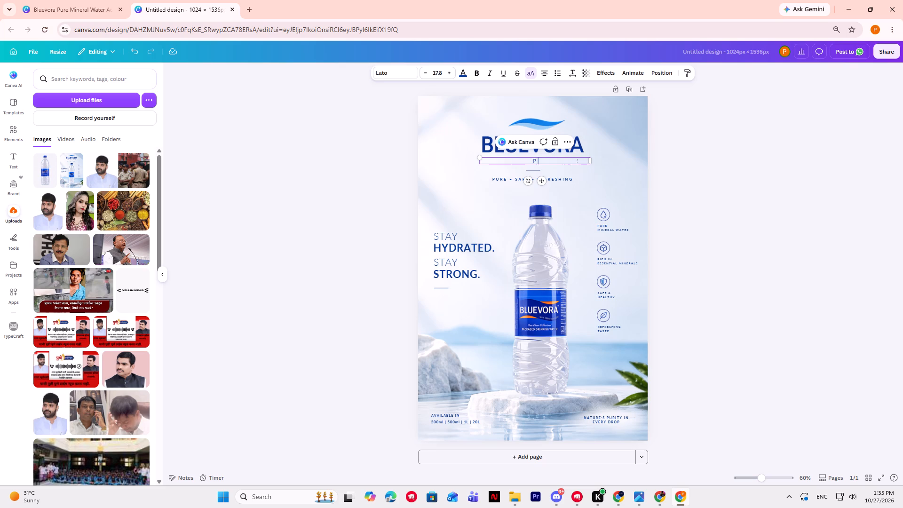
{"action": "key", "text": "a"}
{"action": "type", "text": "CKAGED"}
{"action": "key", "text": "space"}
{"action": "type", "text": "DRINKING WATER"}
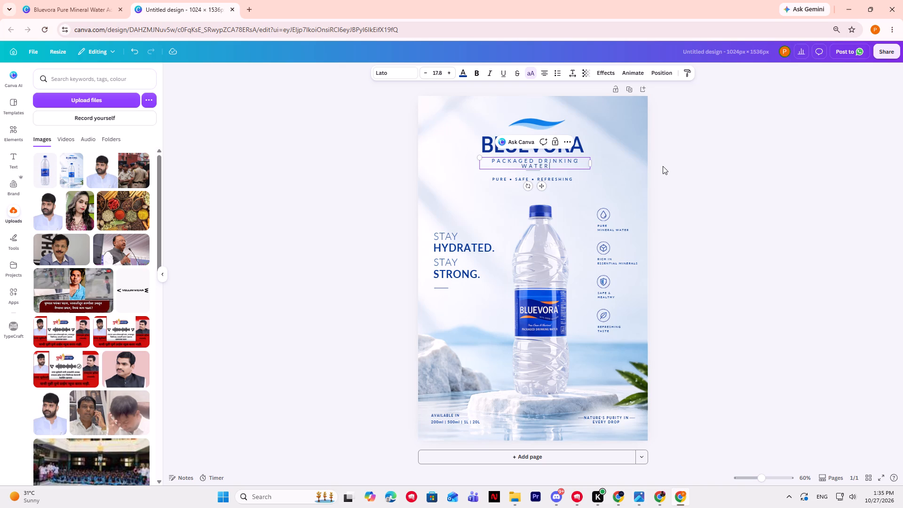
{"action": "double_click", "coordinate": [721, 166]}
Lengthen the short divider line under the tagline and centre it between the tagline and "PURE • SAFE • REFRESHING".
{"action": "left_click", "coordinate": [554, 163]}
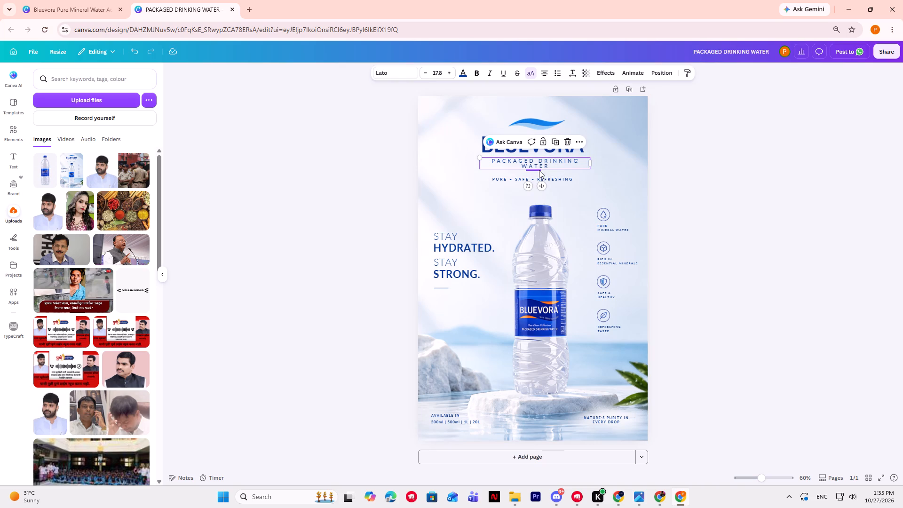
{"action": "left_click", "coordinate": [539, 170]}
{"action": "left_click", "coordinate": [539, 172]}
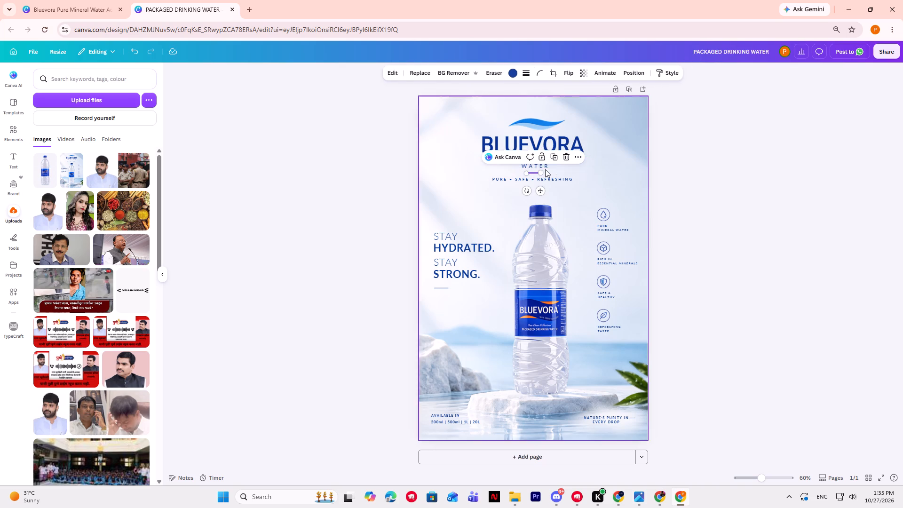
{"action": "left_click_drag", "start_coordinate": [542, 171], "coordinate": [553, 169]}
{"action": "double_click", "coordinate": [701, 175]}
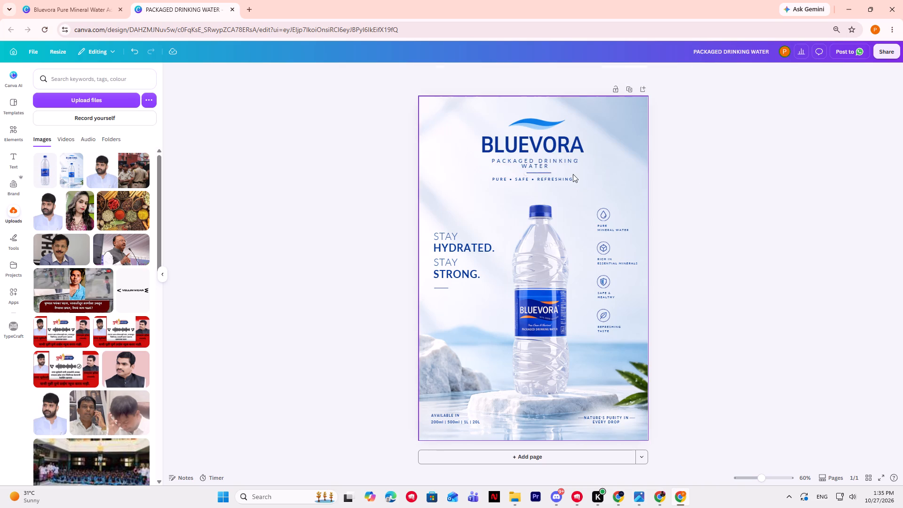
{"action": "left_click_drag", "start_coordinate": [547, 173], "coordinate": [543, 173]}
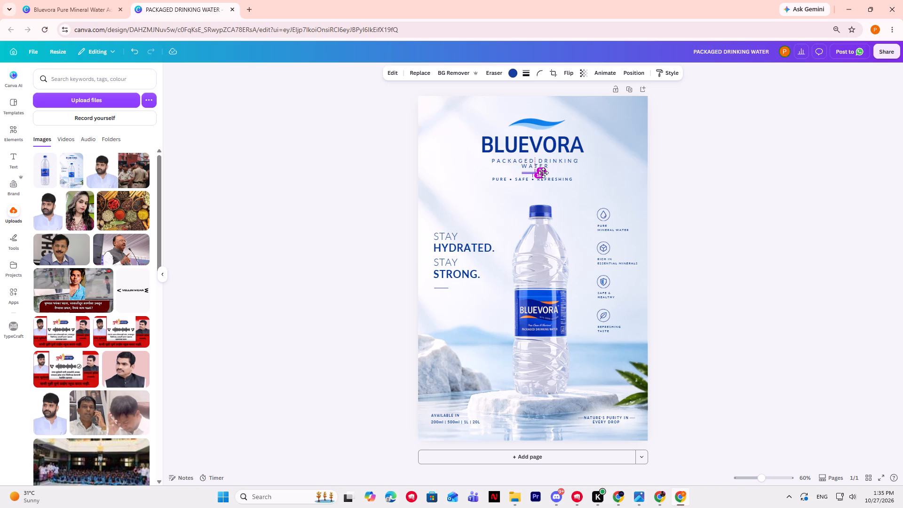
{"action": "left_click_drag", "start_coordinate": [543, 173], "coordinate": [542, 173]}
{"action": "left_click", "coordinate": [542, 173]}
{"action": "left_click", "coordinate": [705, 176]}
Enlarge the "PACKAGED DRINKING WATER" tagline to a font size of about 19.9 and centre it under the BLUEVORA title.
{"action": "left_click", "coordinate": [549, 167]}
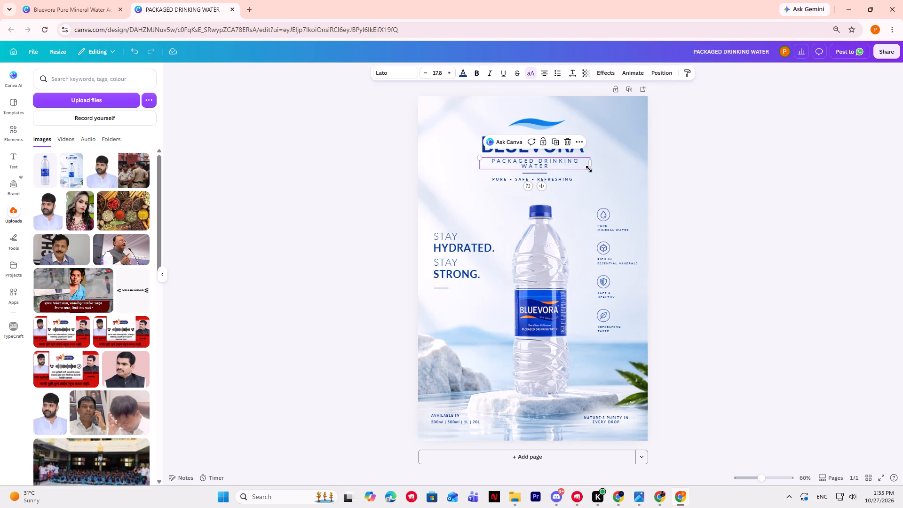
{"action": "left_click_drag", "start_coordinate": [480, 155], "coordinate": [456, 150]}
{"action": "left_click_drag", "start_coordinate": [524, 162], "coordinate": [536, 165]}
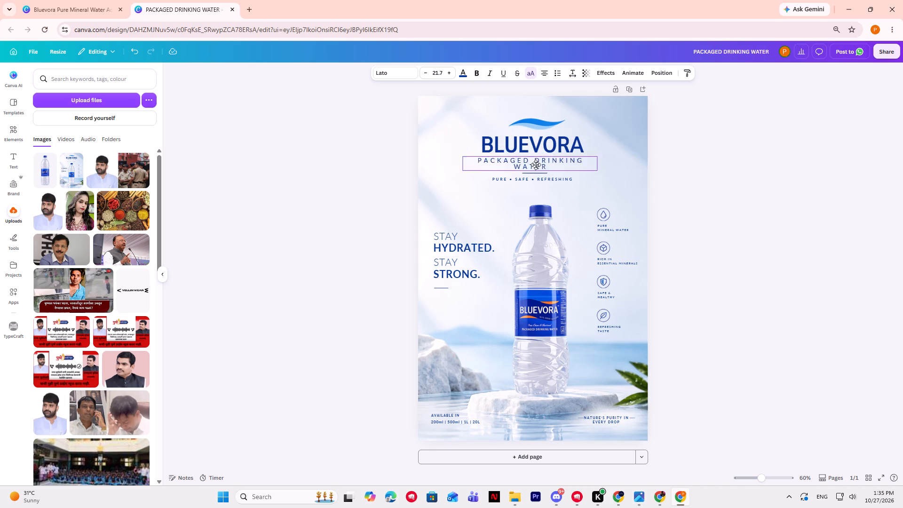
{"action": "left_click_drag", "start_coordinate": [536, 165], "coordinate": [537, 165]}
{"action": "left_click_drag", "start_coordinate": [467, 157], "coordinate": [475, 159]}
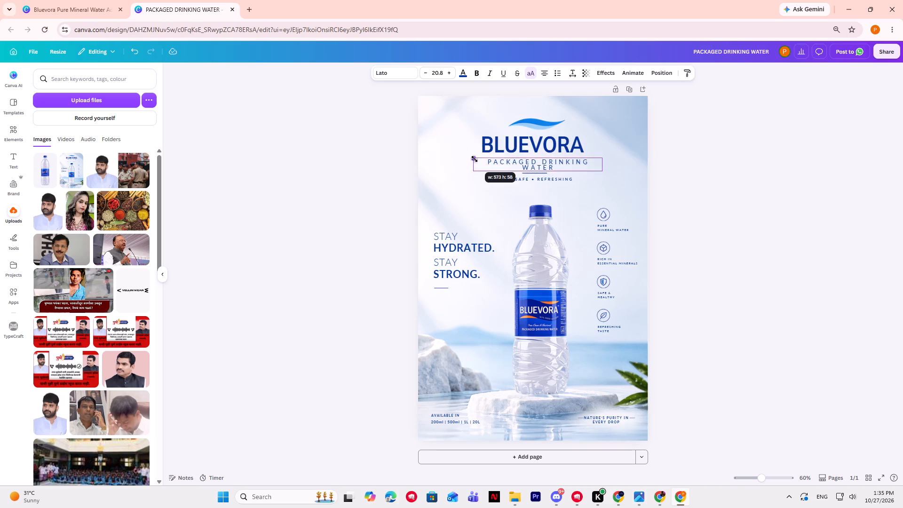
{"action": "left_click_drag", "start_coordinate": [475, 159], "coordinate": [476, 160]}
{"action": "left_click_drag", "start_coordinate": [528, 162], "coordinate": [522, 162]}
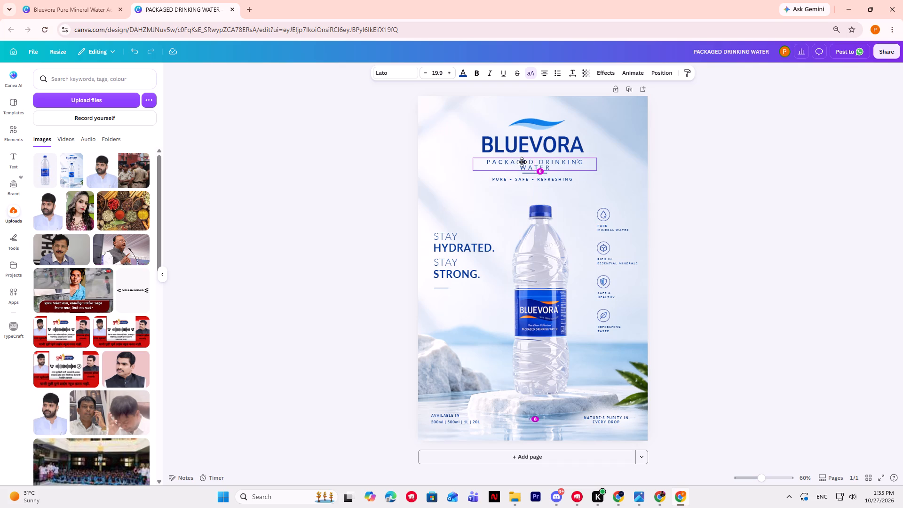
{"action": "left_click_drag", "start_coordinate": [522, 162], "coordinate": [521, 162]}
{"action": "left_click", "coordinate": [741, 185]}
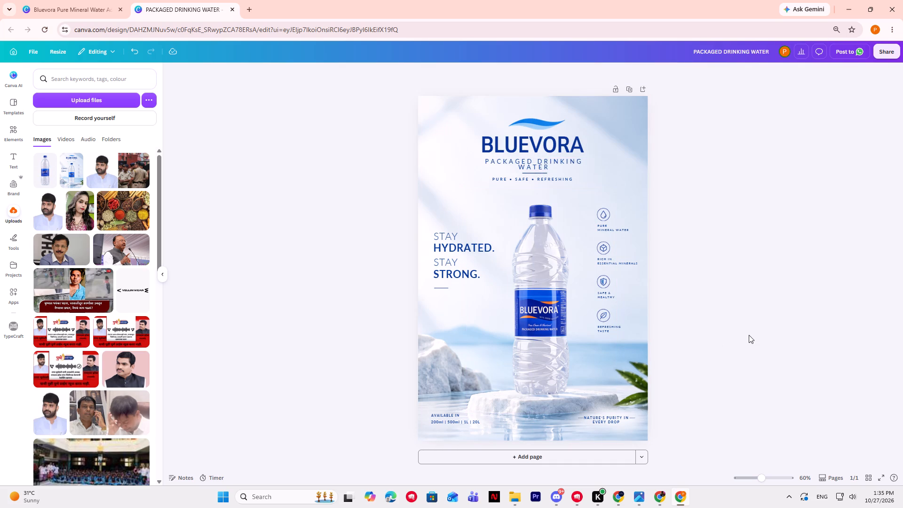
Nudge the bottle image slightly left and down so that it sits on the flat stone.
{"action": "left_click", "coordinate": [557, 346]}
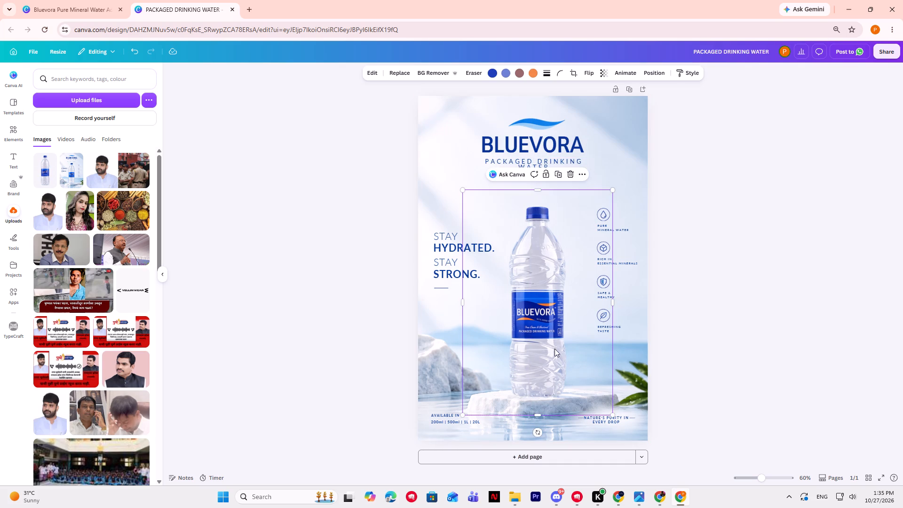
{"action": "left_click", "coordinate": [745, 332]}
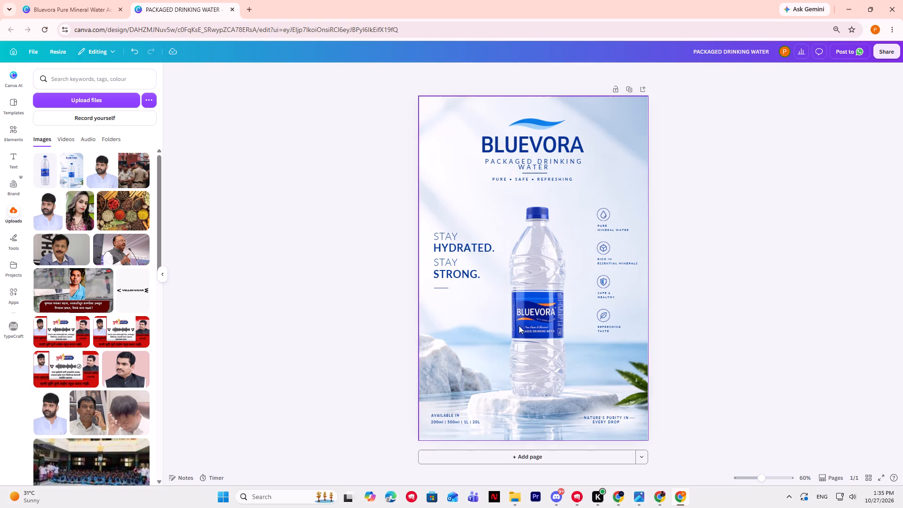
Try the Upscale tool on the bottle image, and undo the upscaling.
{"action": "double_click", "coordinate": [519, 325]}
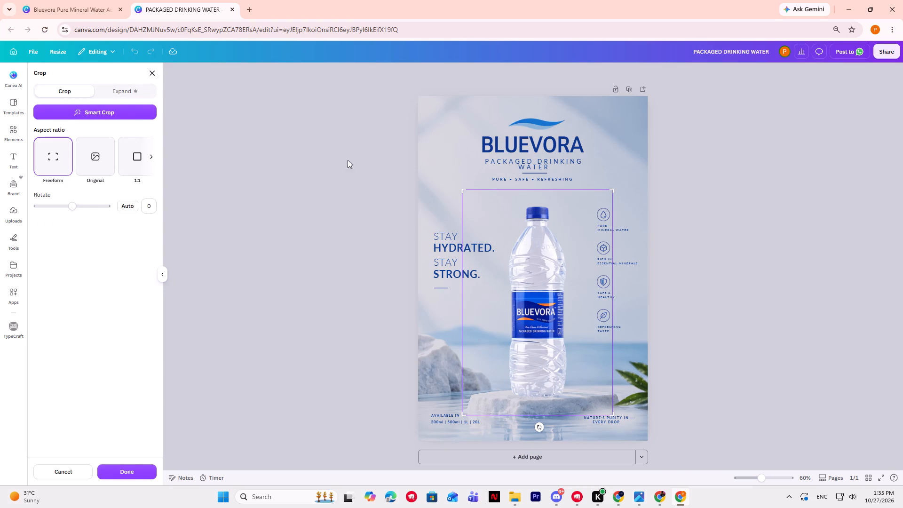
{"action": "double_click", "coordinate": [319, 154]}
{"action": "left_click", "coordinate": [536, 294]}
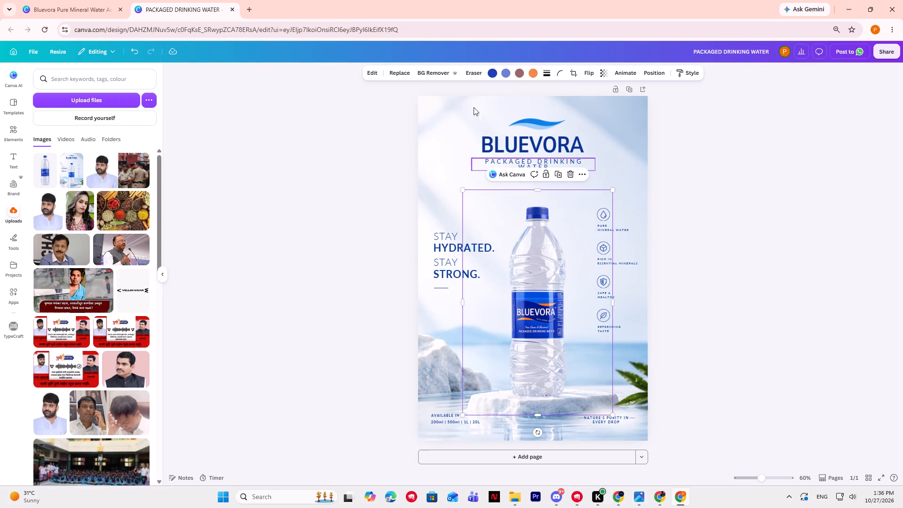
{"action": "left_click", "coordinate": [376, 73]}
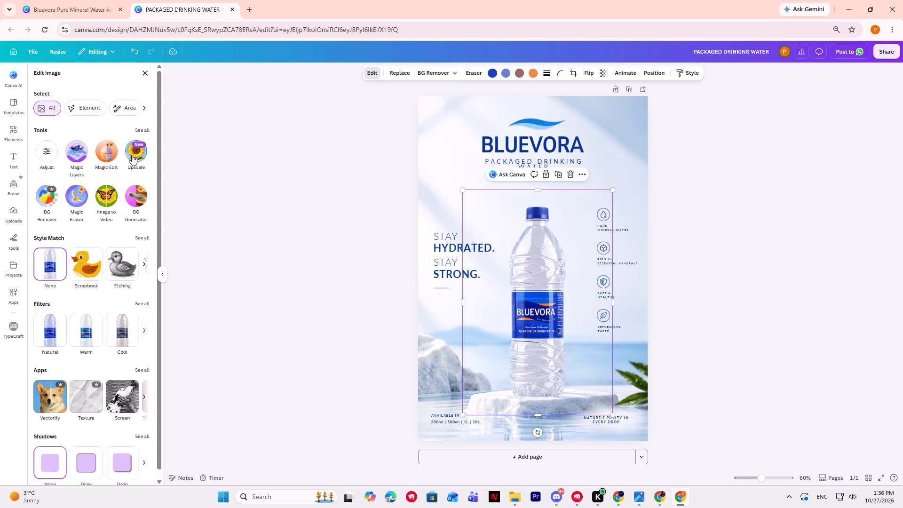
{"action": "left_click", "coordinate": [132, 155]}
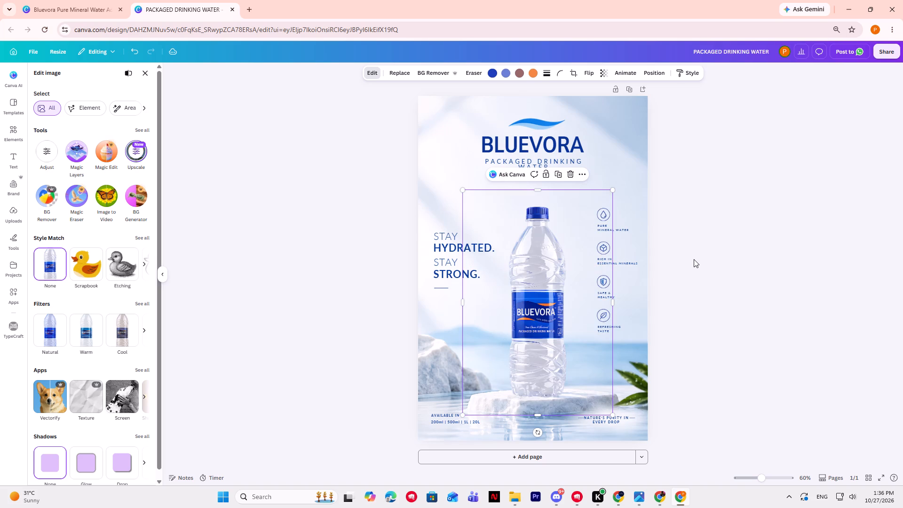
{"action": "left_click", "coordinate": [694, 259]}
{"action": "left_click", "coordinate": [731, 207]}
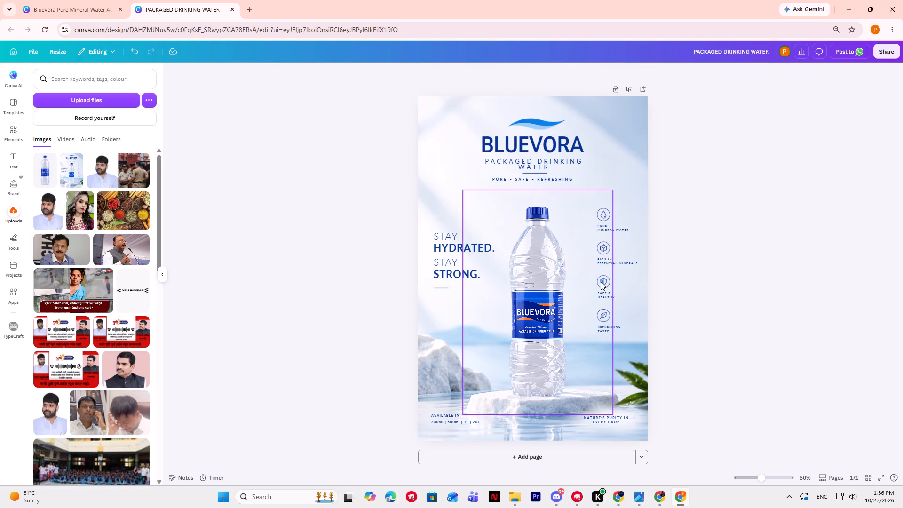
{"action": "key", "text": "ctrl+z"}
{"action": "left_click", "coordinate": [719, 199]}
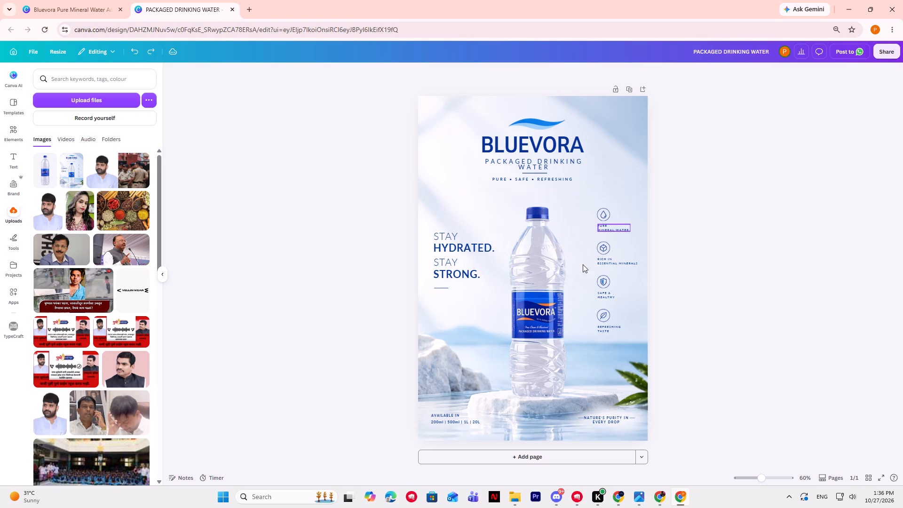
Crop the empty margins on both sides of the bottle image so its frame fits closer around the bottle.
{"action": "left_click", "coordinate": [583, 264]}
{"action": "left_click_drag", "start_coordinate": [612, 303], "coordinate": [571, 305]}
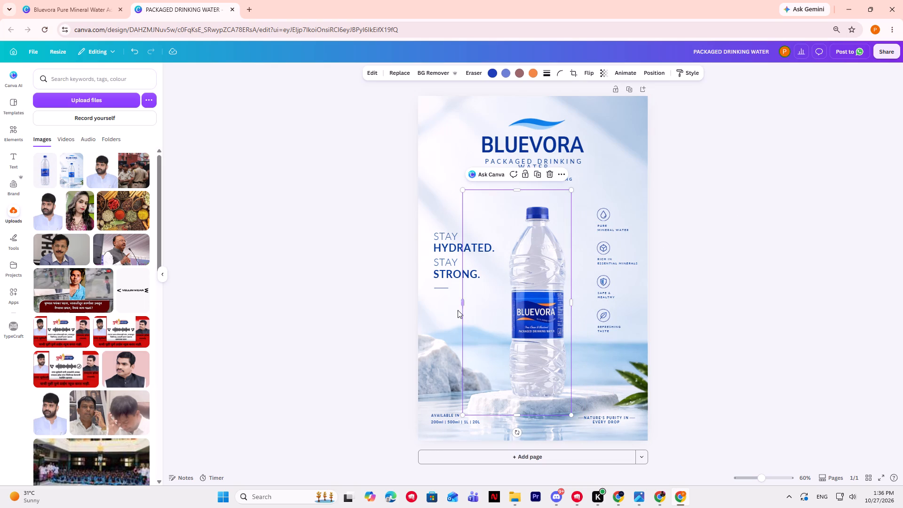
{"action": "left_click_drag", "start_coordinate": [461, 302], "coordinate": [497, 304]}
{"action": "double_click", "coordinate": [743, 293]}
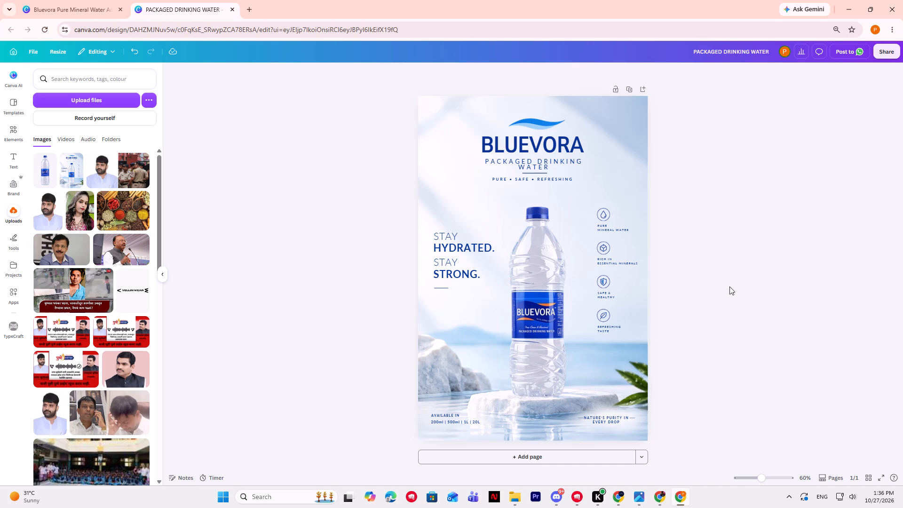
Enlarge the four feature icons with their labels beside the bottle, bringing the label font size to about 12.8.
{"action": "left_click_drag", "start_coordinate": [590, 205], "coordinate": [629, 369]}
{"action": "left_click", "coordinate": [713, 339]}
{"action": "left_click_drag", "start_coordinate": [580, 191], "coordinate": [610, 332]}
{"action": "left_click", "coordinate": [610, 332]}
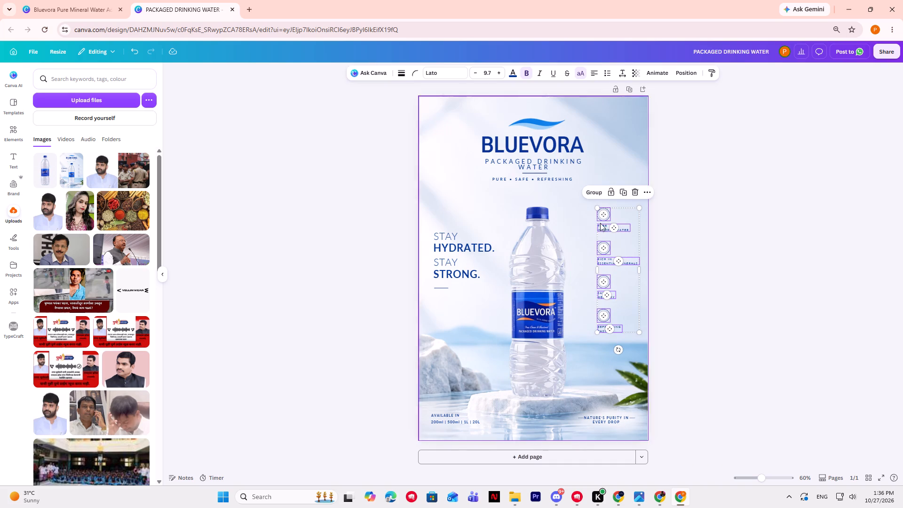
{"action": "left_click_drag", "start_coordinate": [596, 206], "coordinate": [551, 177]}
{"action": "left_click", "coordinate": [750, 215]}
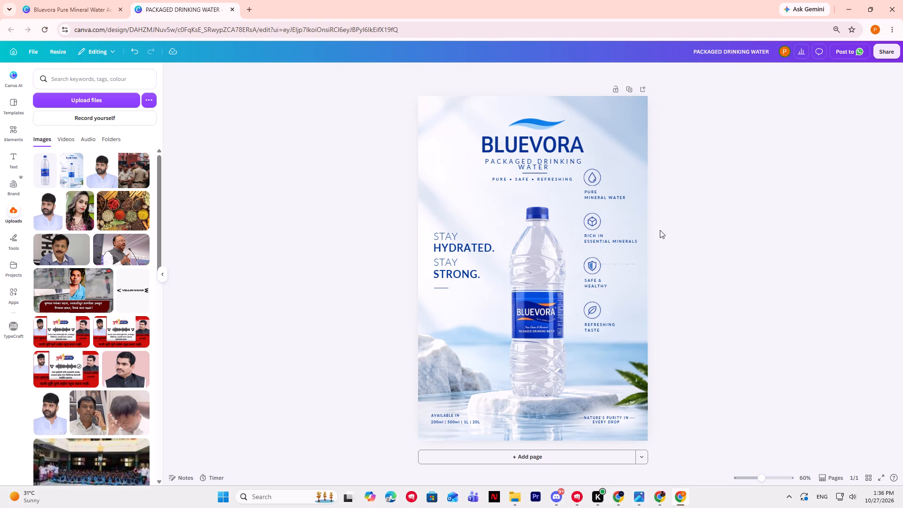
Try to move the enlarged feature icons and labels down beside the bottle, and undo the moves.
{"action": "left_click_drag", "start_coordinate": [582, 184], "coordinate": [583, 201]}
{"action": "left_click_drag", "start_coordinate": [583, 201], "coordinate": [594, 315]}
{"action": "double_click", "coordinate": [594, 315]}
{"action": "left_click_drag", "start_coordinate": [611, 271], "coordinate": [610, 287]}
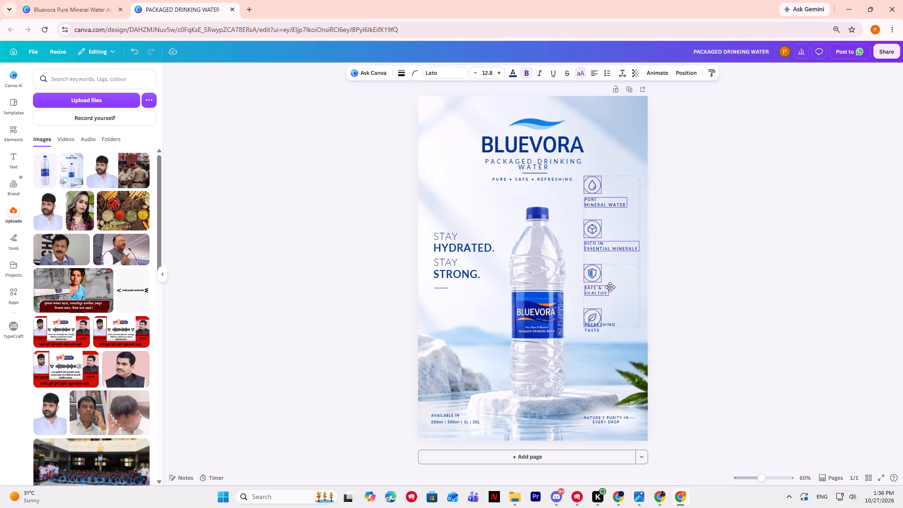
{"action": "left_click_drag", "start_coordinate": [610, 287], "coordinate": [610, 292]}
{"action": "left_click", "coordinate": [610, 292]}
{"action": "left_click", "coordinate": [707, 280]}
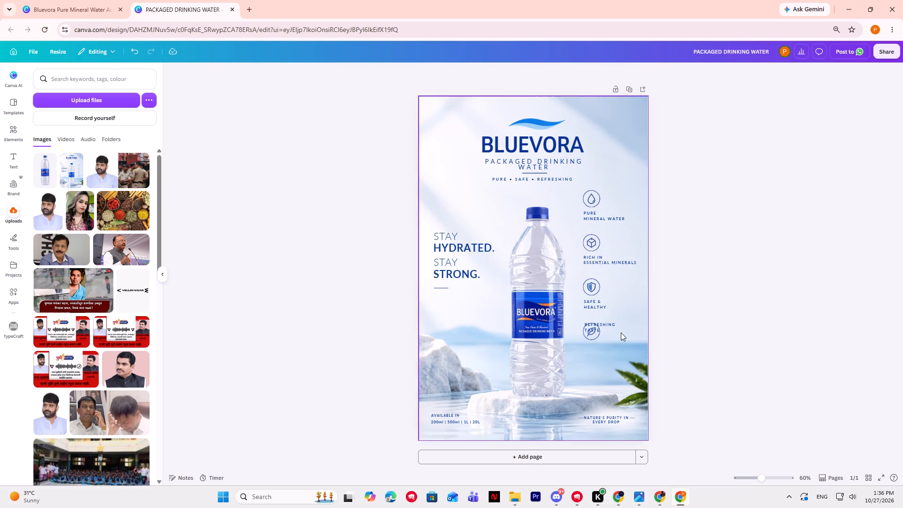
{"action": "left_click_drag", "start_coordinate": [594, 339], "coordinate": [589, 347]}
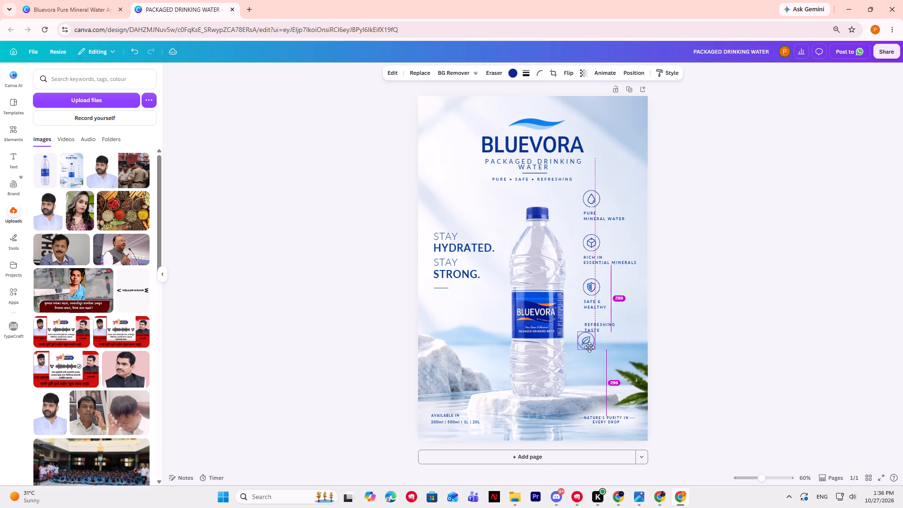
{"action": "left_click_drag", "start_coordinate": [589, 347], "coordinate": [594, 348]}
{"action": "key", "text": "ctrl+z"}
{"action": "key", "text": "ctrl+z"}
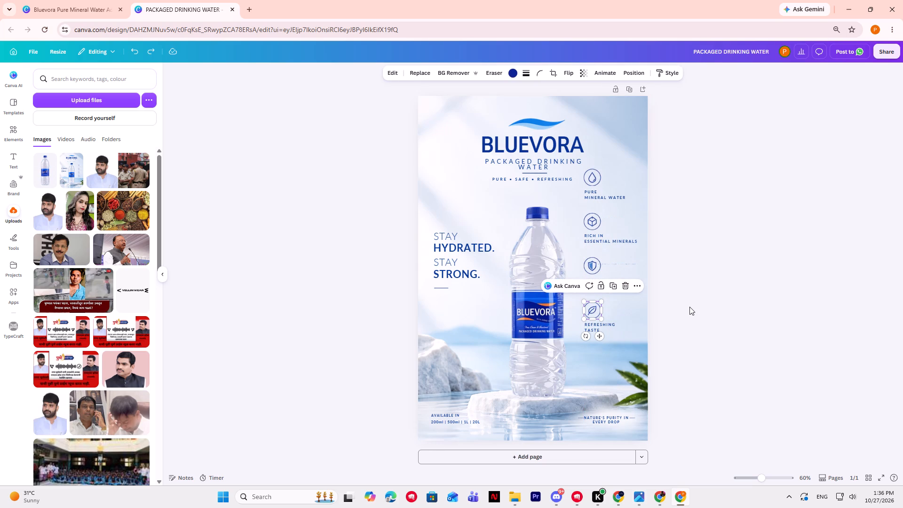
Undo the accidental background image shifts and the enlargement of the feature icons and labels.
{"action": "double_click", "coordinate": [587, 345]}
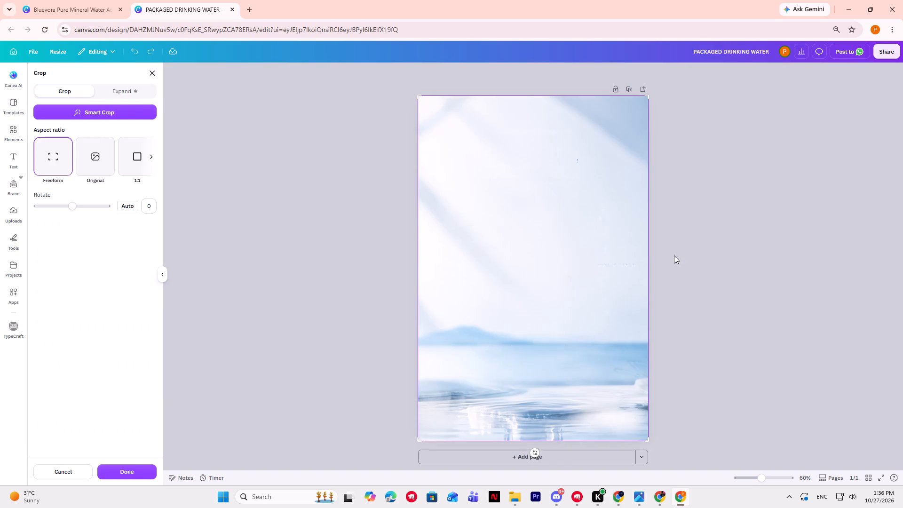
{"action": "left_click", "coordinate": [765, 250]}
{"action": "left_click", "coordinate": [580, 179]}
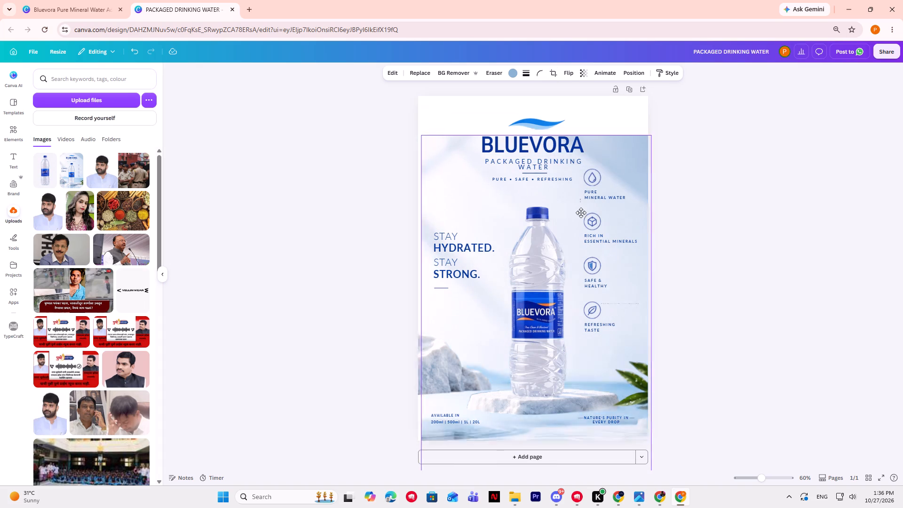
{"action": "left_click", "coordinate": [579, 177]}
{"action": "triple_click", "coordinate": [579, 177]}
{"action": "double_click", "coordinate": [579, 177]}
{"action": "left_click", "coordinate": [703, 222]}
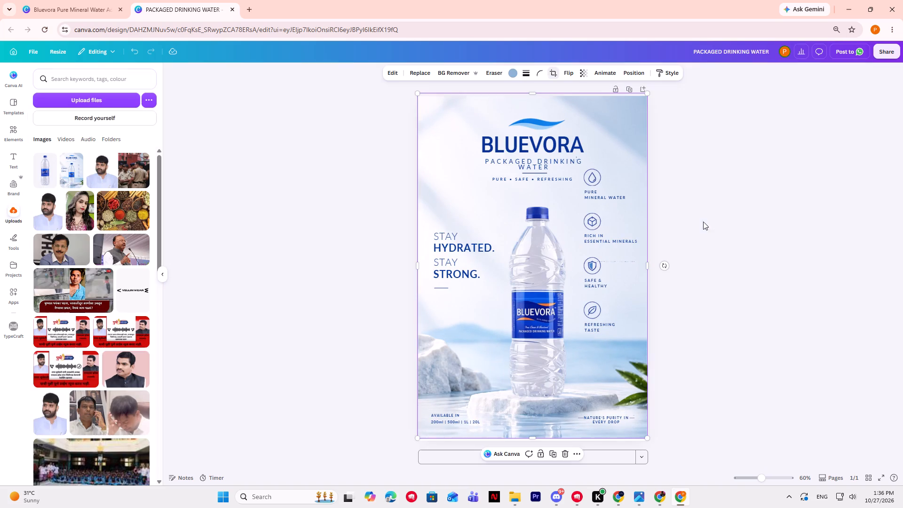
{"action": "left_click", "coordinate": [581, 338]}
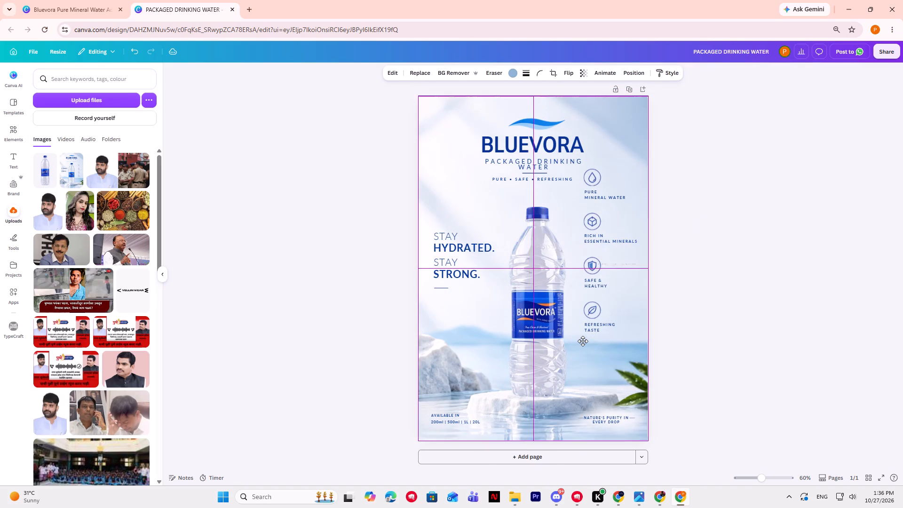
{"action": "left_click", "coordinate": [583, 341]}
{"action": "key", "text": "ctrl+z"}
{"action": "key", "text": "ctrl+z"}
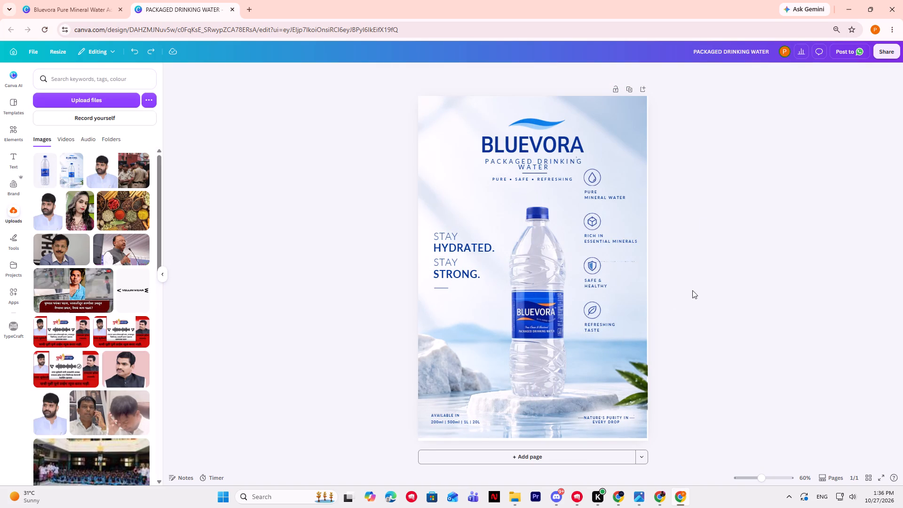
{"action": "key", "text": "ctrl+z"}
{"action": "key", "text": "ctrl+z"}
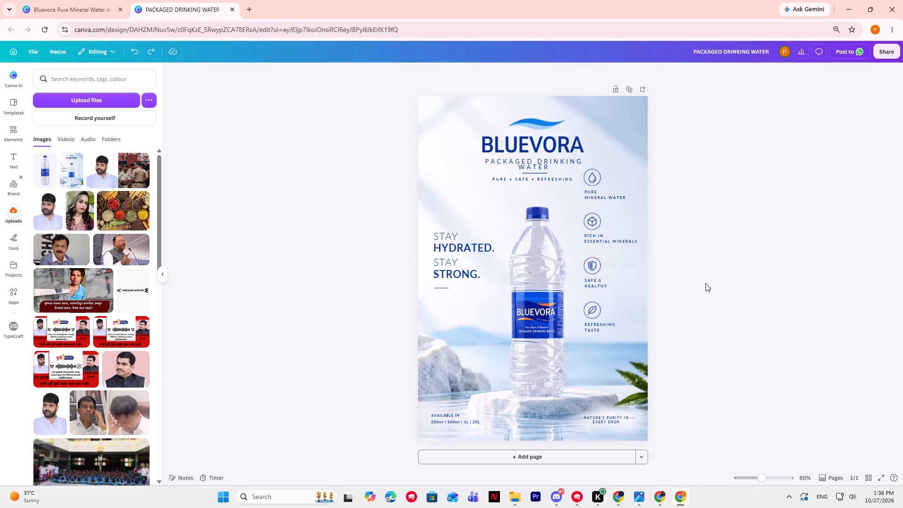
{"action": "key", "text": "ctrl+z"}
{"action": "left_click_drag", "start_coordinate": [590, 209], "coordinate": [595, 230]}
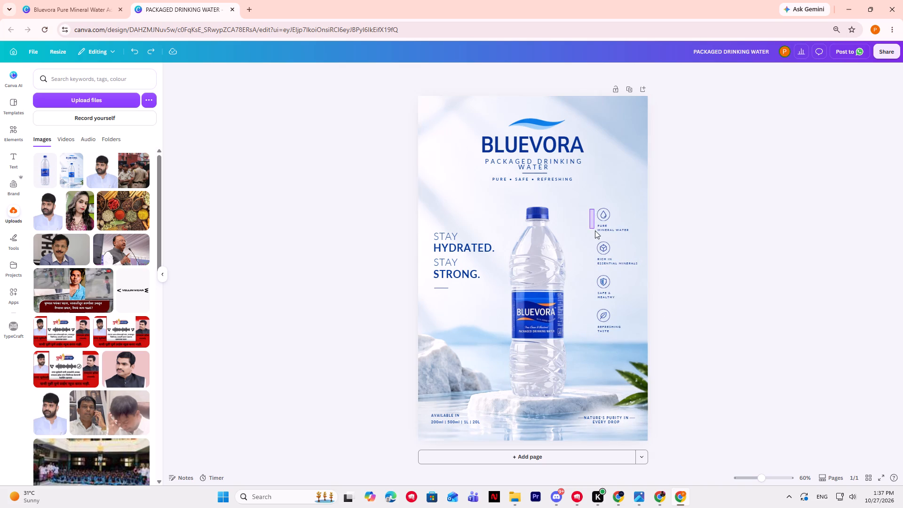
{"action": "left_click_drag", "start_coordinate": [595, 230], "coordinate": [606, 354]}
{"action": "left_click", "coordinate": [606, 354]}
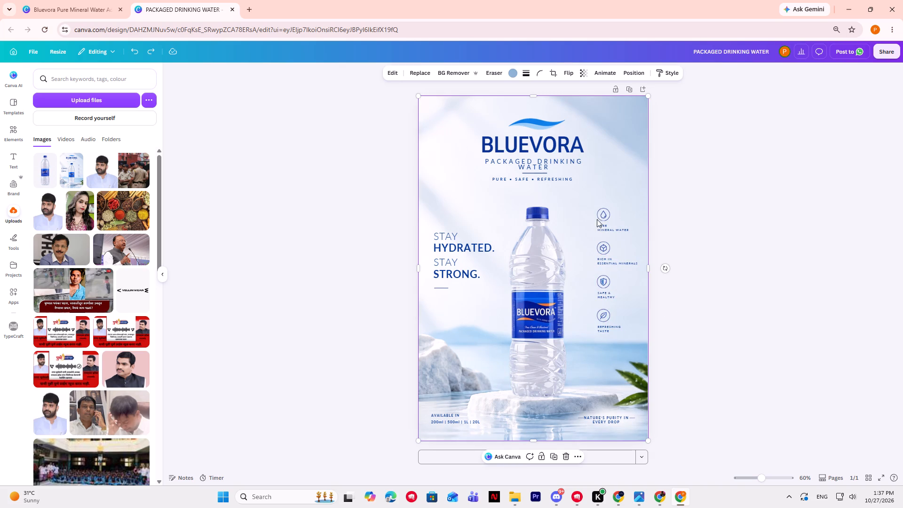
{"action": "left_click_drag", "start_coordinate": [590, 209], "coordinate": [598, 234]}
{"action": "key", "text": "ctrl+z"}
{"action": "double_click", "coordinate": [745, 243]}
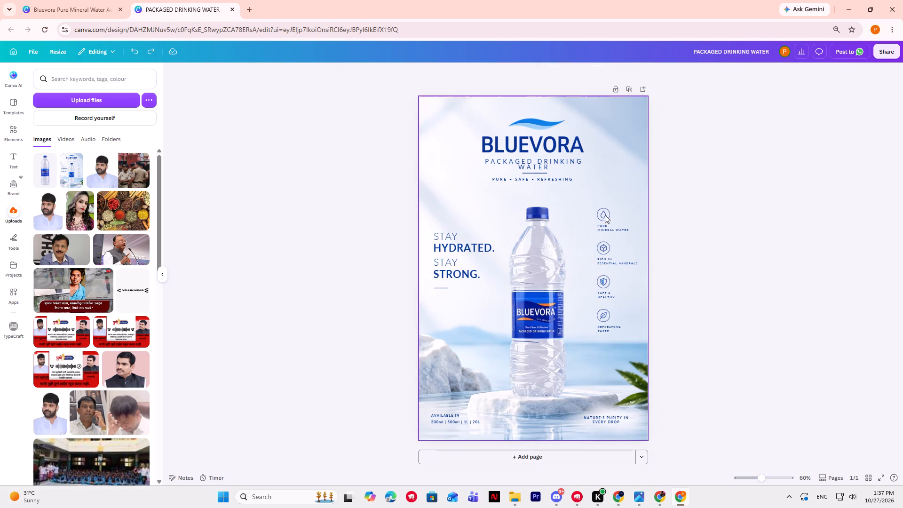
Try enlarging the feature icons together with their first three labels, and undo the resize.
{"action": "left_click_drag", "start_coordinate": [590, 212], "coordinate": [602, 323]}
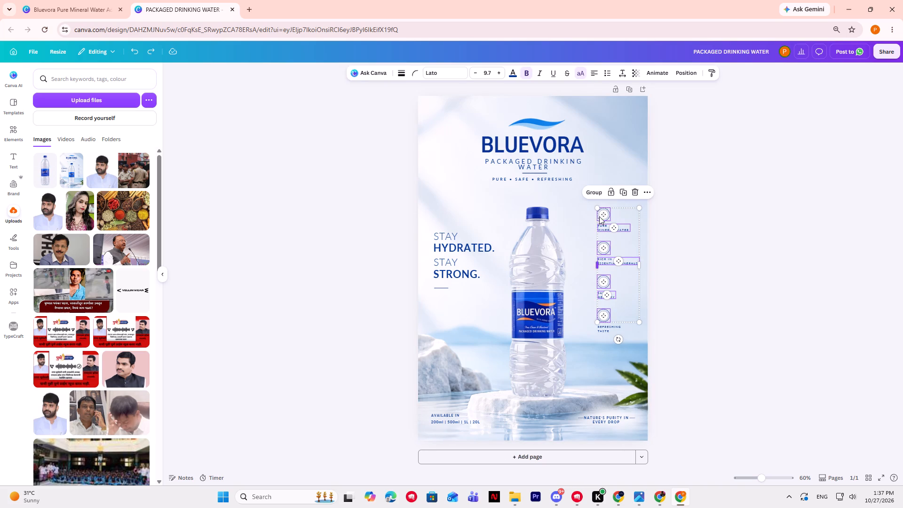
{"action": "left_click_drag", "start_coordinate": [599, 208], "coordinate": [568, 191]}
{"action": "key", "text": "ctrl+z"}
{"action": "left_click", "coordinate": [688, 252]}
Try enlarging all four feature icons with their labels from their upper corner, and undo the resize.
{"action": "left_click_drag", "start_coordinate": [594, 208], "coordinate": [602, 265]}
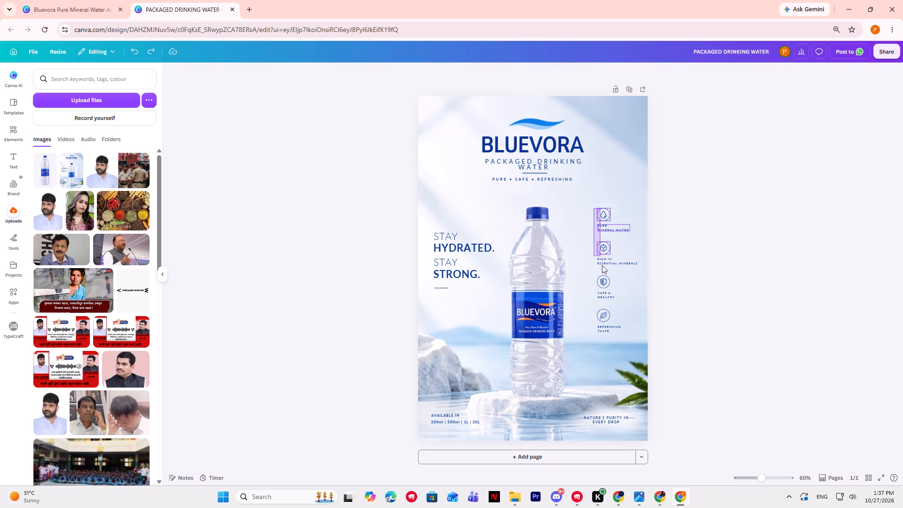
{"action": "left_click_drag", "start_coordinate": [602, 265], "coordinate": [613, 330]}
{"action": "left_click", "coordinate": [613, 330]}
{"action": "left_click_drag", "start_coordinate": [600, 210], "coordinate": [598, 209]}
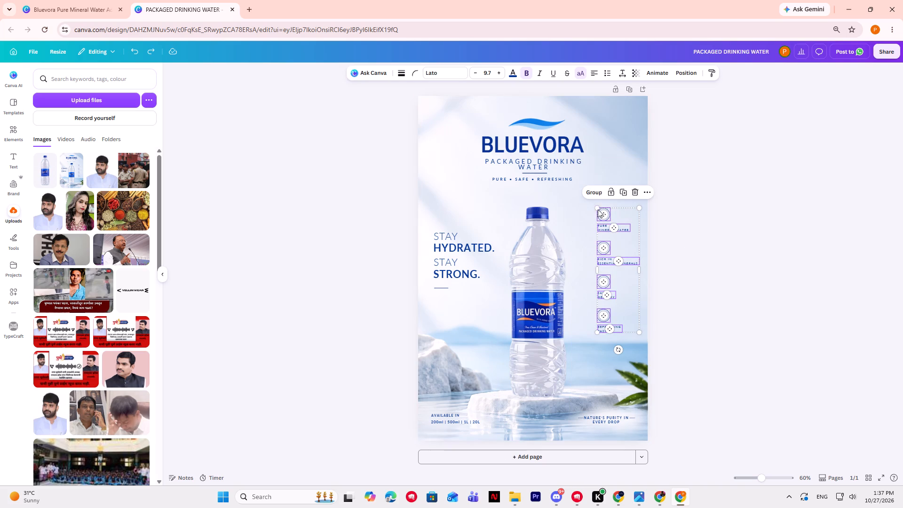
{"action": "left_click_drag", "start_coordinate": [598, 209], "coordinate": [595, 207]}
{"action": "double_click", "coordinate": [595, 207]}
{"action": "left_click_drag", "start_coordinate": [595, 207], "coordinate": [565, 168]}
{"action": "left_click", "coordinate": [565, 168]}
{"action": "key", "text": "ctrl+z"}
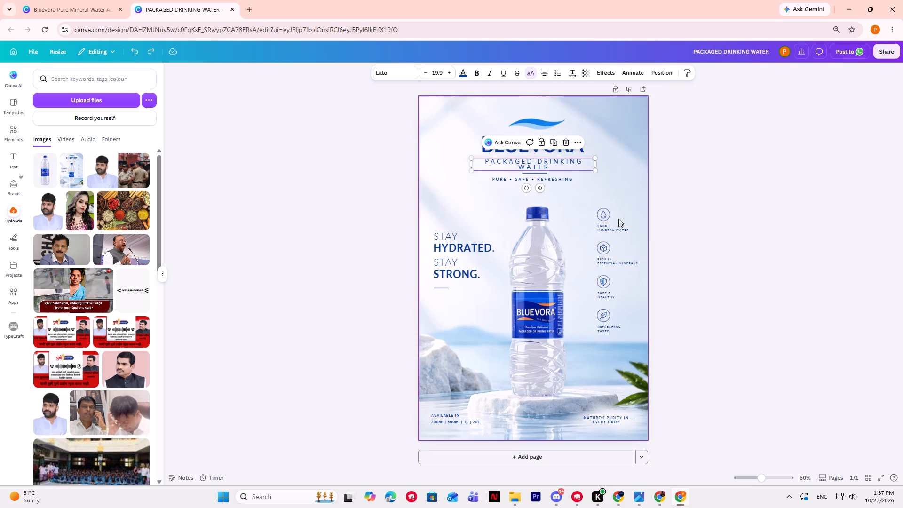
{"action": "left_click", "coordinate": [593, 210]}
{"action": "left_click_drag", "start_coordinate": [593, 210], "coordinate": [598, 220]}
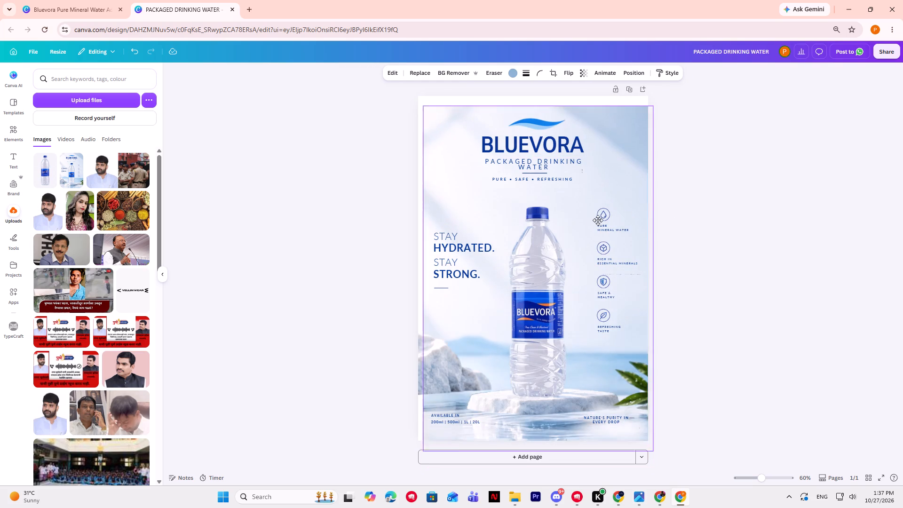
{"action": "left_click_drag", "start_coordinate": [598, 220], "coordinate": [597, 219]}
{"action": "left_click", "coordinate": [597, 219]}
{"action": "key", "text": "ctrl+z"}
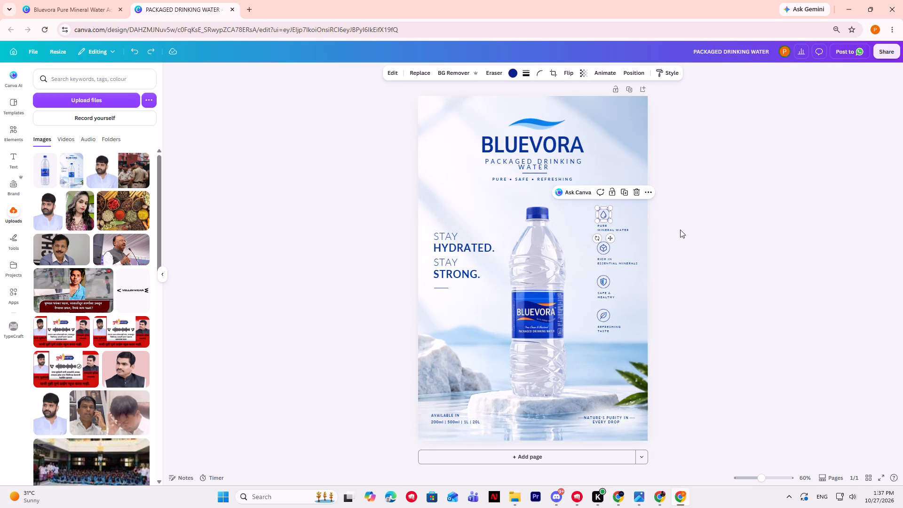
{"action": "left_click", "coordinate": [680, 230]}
Enlarge the four feature icons with their labels together until the label text is size 12, and group them.
{"action": "left_click_drag", "start_coordinate": [593, 210], "coordinate": [612, 312]}
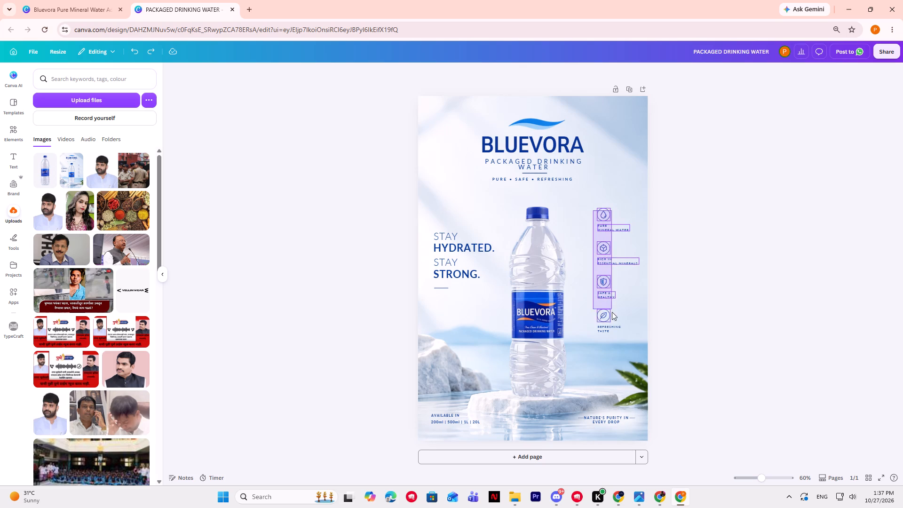
{"action": "left_click_drag", "start_coordinate": [612, 312], "coordinate": [612, 328]}
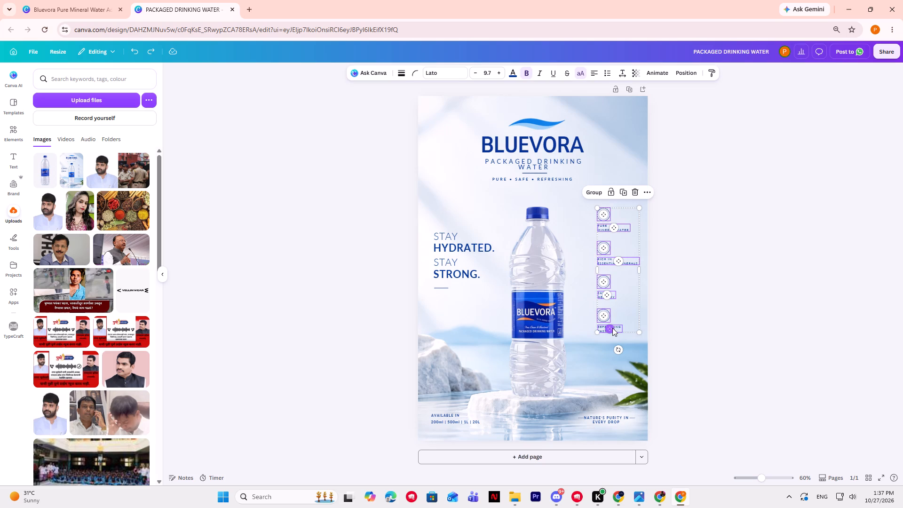
{"action": "left_click_drag", "start_coordinate": [596, 332], "coordinate": [594, 337]}
{"action": "left_click_drag", "start_coordinate": [594, 337], "coordinate": [574, 358]}
{"action": "left_click", "coordinate": [586, 193]}
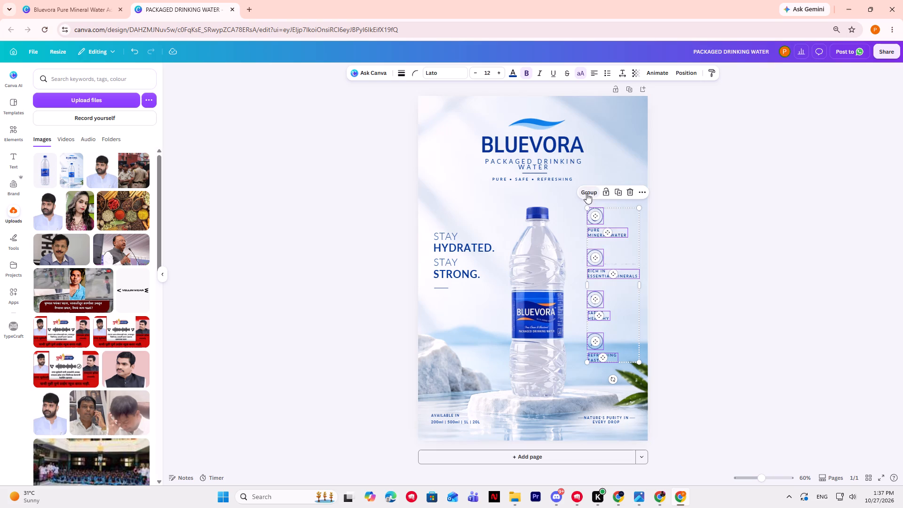
Move the grouped feature icons and labels up and slightly closer to the bottle, starting just below the header text.
{"action": "left_click_drag", "start_coordinate": [607, 263], "coordinate": [603, 251]}
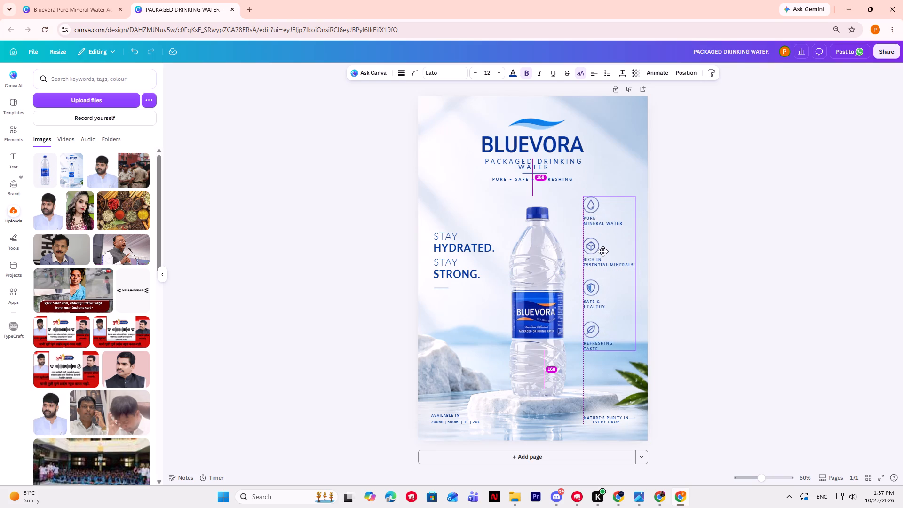
{"action": "left_click_drag", "start_coordinate": [603, 251], "coordinate": [602, 245]}
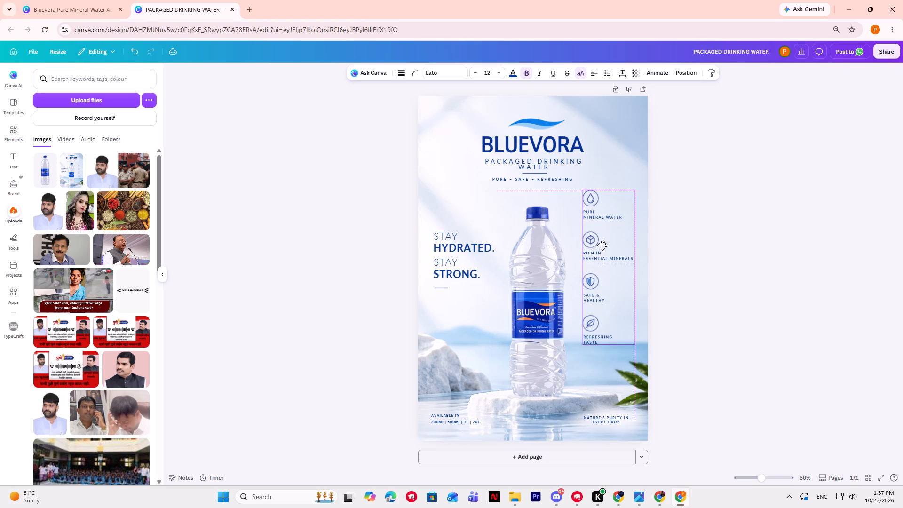
{"action": "left_click_drag", "start_coordinate": [602, 245], "coordinate": [601, 246]}
{"action": "left_click", "coordinate": [601, 246]}
{"action": "double_click", "coordinate": [731, 254]}
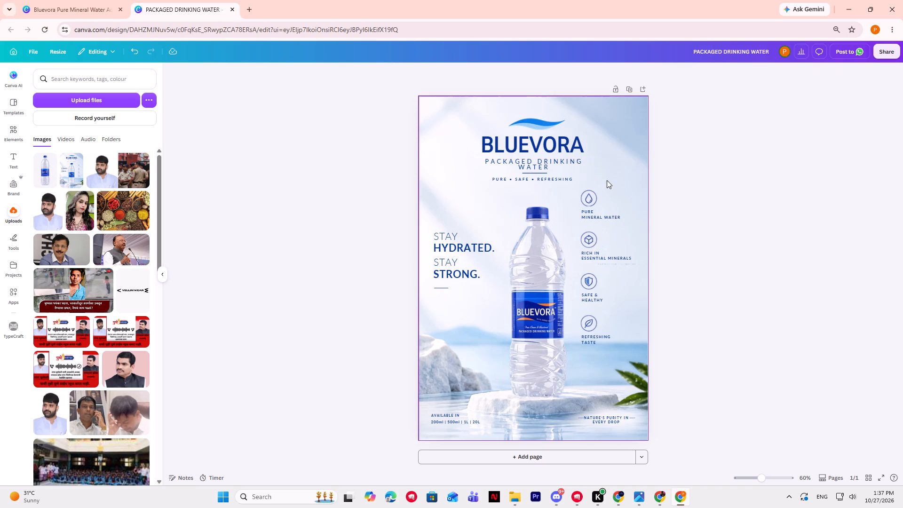
Delete the blue wave graphic above the BLUEVORA title.
{"action": "left_click", "coordinate": [530, 126]}
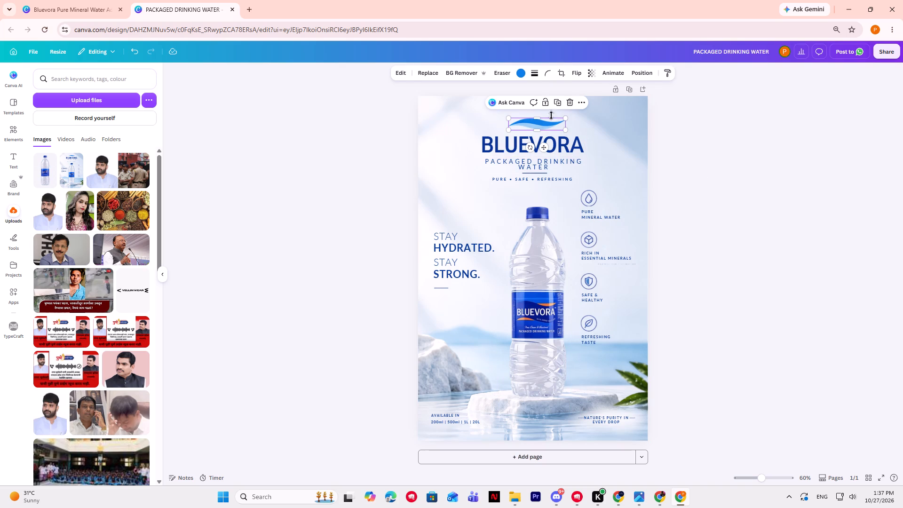
{"action": "left_click", "coordinate": [569, 105]}
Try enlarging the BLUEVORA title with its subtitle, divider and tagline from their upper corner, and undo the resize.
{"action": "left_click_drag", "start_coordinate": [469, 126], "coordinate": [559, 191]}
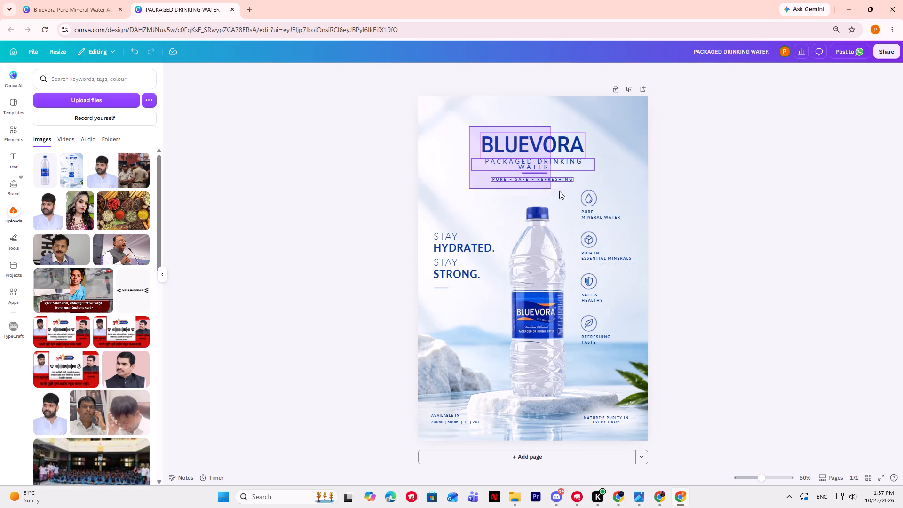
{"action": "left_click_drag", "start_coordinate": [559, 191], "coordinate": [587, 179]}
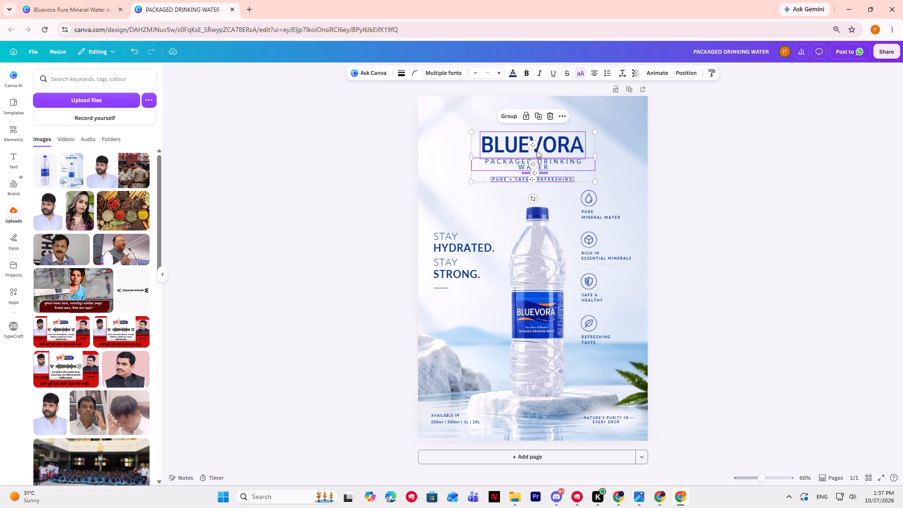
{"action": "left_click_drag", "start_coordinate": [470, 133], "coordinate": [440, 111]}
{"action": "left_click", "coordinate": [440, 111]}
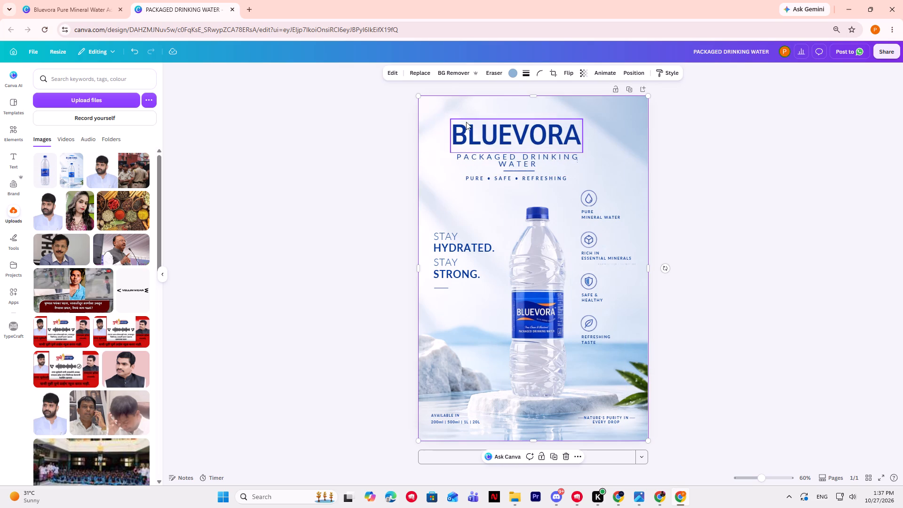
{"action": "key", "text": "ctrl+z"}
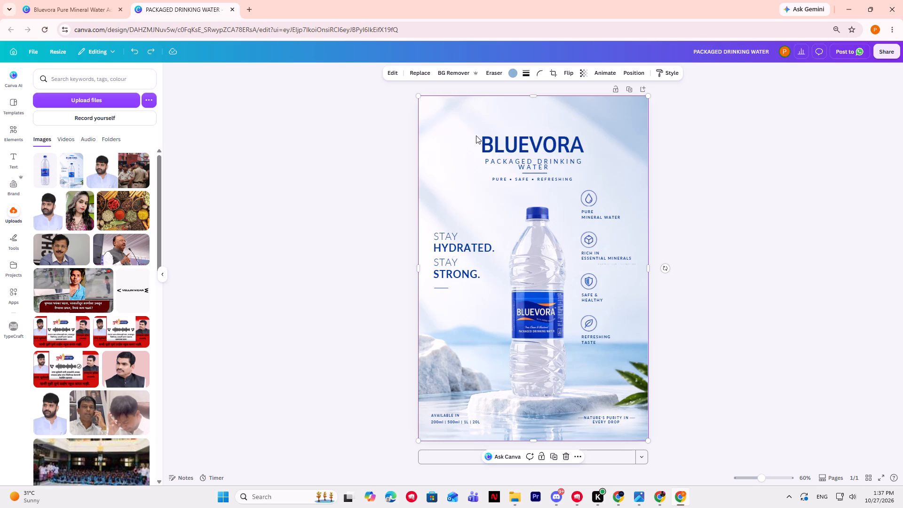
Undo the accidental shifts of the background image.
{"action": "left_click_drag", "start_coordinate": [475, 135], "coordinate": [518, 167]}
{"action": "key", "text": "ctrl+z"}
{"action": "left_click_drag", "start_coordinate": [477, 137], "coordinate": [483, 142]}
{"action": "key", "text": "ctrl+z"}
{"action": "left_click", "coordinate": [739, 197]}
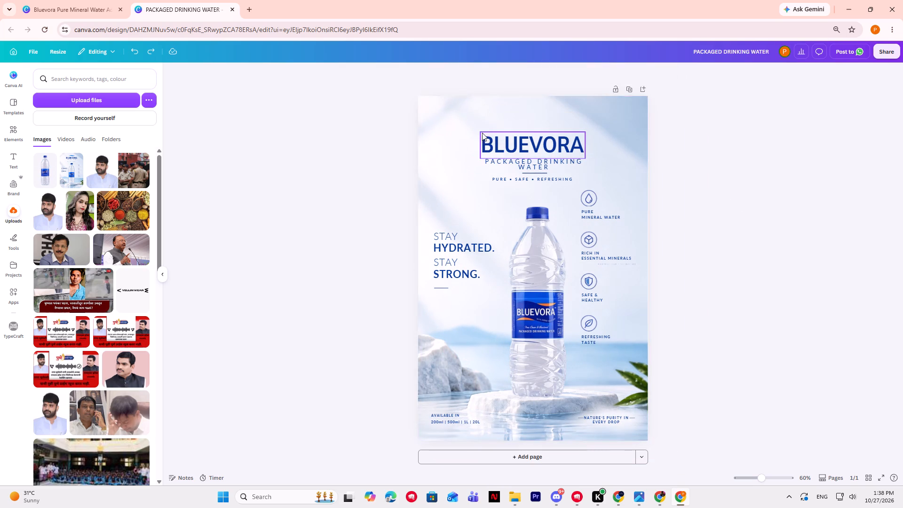
Group the BLUEVORA title, subtitle, divider and tagline, and enlarge the group to about two thirds of the poster's width.
{"action": "left_click_drag", "start_coordinate": [471, 129], "coordinate": [556, 181]}
{"action": "left_click", "coordinate": [556, 181]}
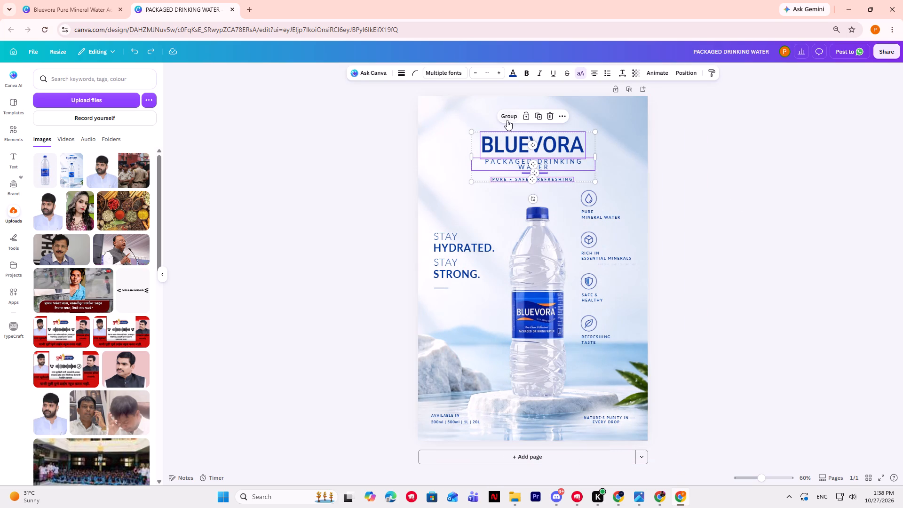
{"action": "double_click", "coordinate": [507, 119]}
{"action": "left_click", "coordinate": [506, 117]}
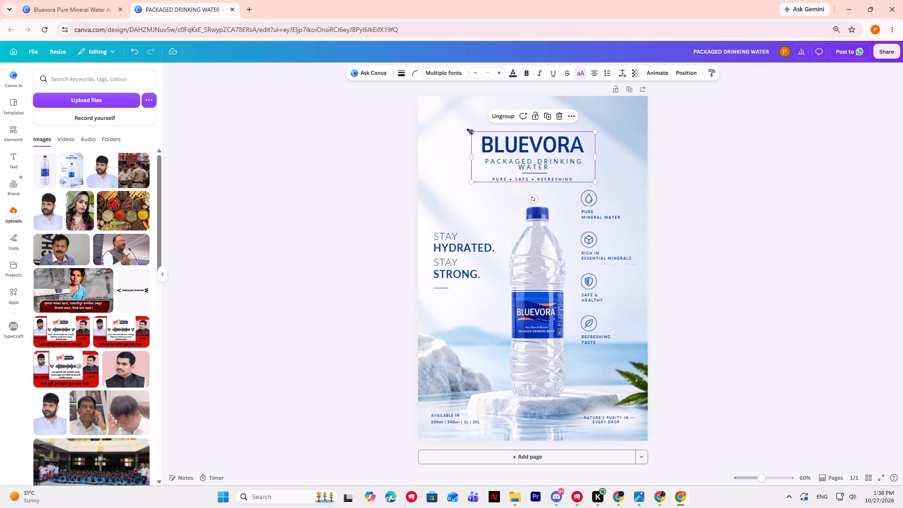
{"action": "left_click_drag", "start_coordinate": [470, 132], "coordinate": [436, 119]}
{"action": "double_click", "coordinate": [436, 119]}
Centre the enlarged header group horizontally near the poster's top edge, leaving clear space above the bottle cap.
{"action": "left_click_drag", "start_coordinate": [520, 152], "coordinate": [534, 148]}
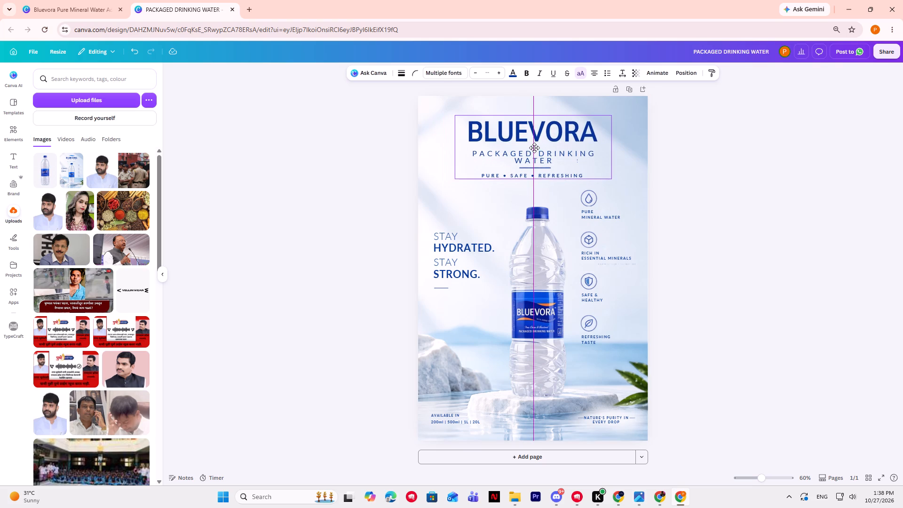
{"action": "left_click_drag", "start_coordinate": [534, 148], "coordinate": [538, 149]}
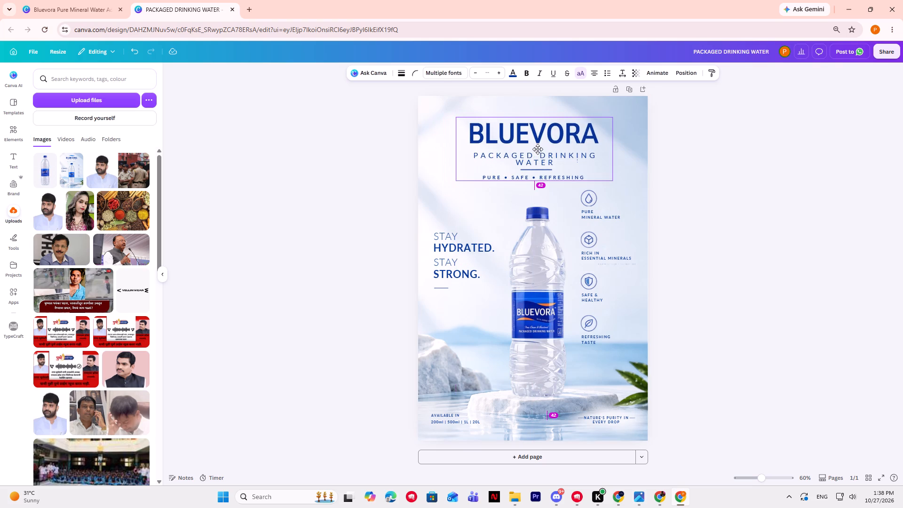
{"action": "left_click_drag", "start_coordinate": [538, 149], "coordinate": [537, 145]}
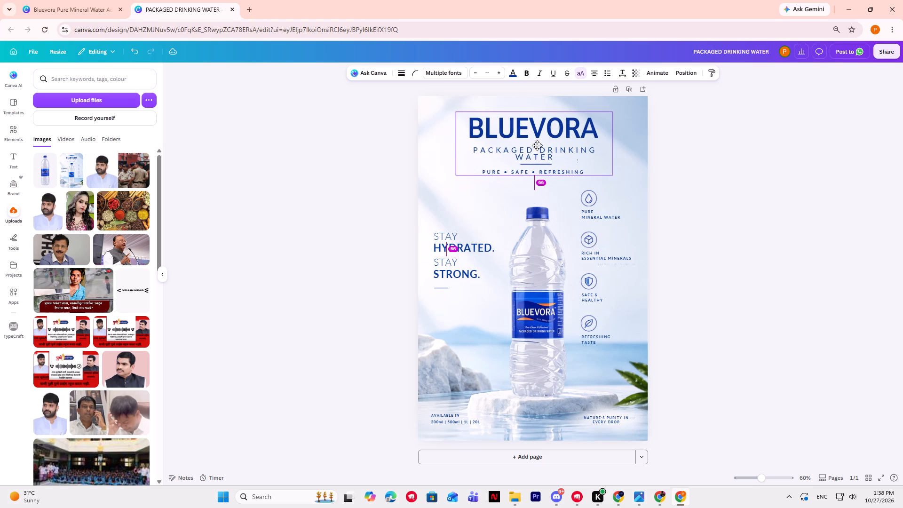
{"action": "left_click_drag", "start_coordinate": [537, 145], "coordinate": [536, 145]}
{"action": "left_click", "coordinate": [536, 145]}
{"action": "left_click", "coordinate": [761, 174]}
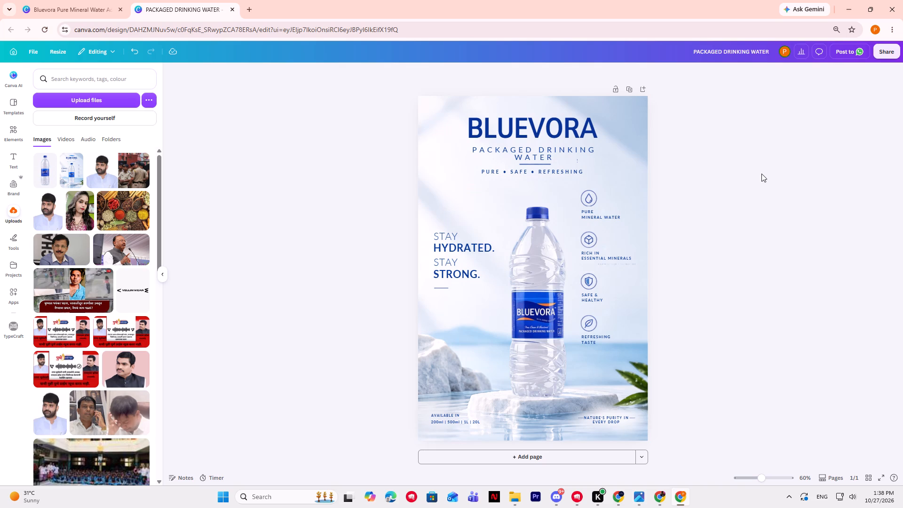
Recolour the word HYDRATED. in the slogan to the default bright orange.
{"action": "double_click", "coordinate": [466, 246]}
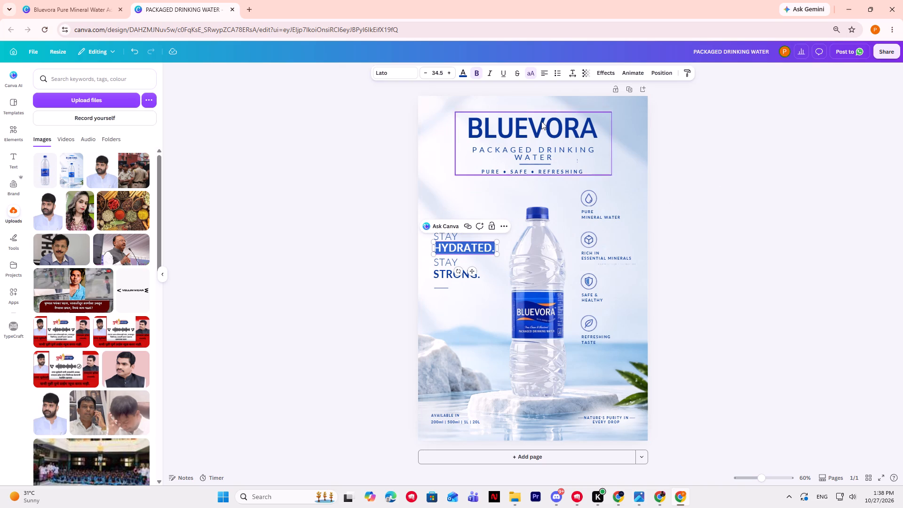
{"action": "triple_click", "coordinate": [466, 71]}
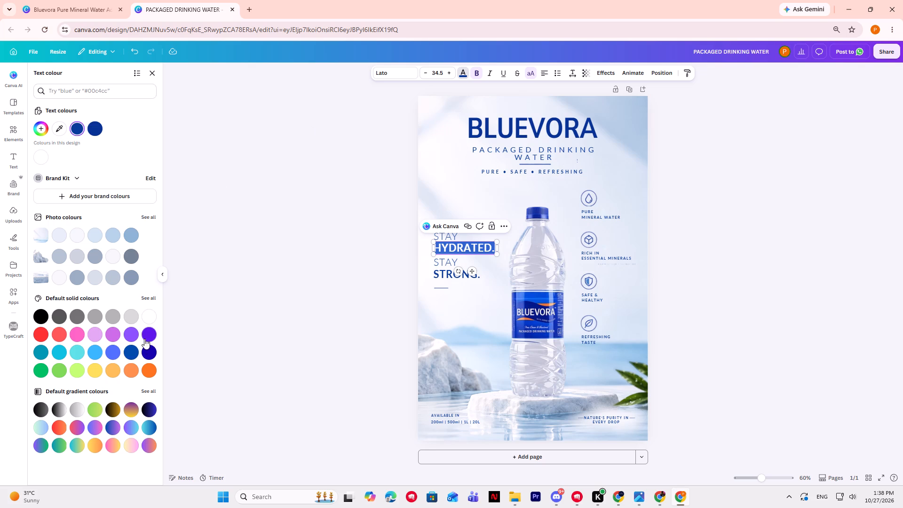
{"action": "double_click", "coordinate": [149, 369]}
{"action": "double_click", "coordinate": [307, 333]}
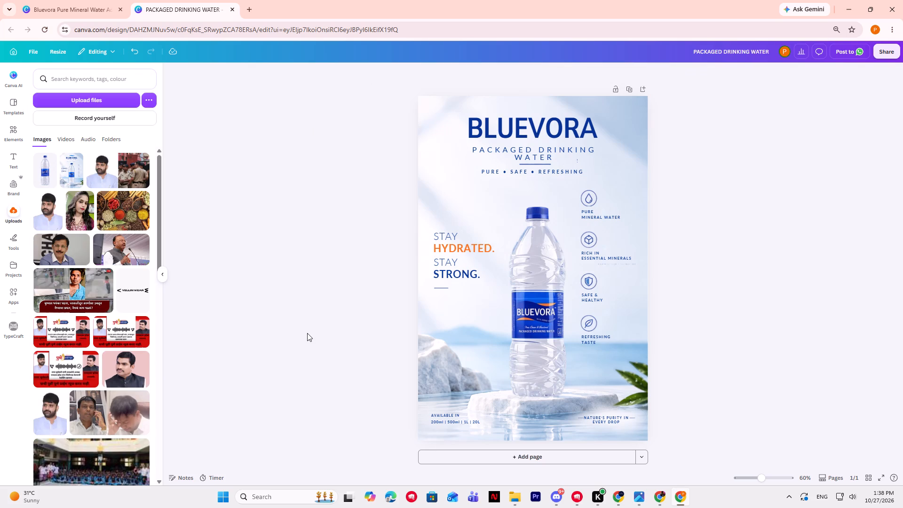
{"action": "double_click", "coordinate": [457, 274]}
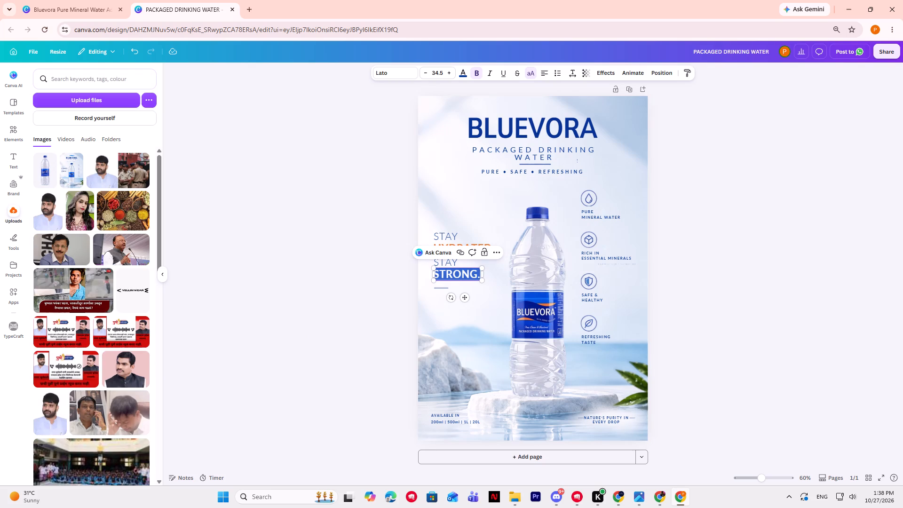
{"action": "double_click", "coordinate": [329, 186]}
Make both STAY words in the slogan bold and widen their text boxes so each fits on one line.
{"action": "left_click", "coordinate": [442, 230]}
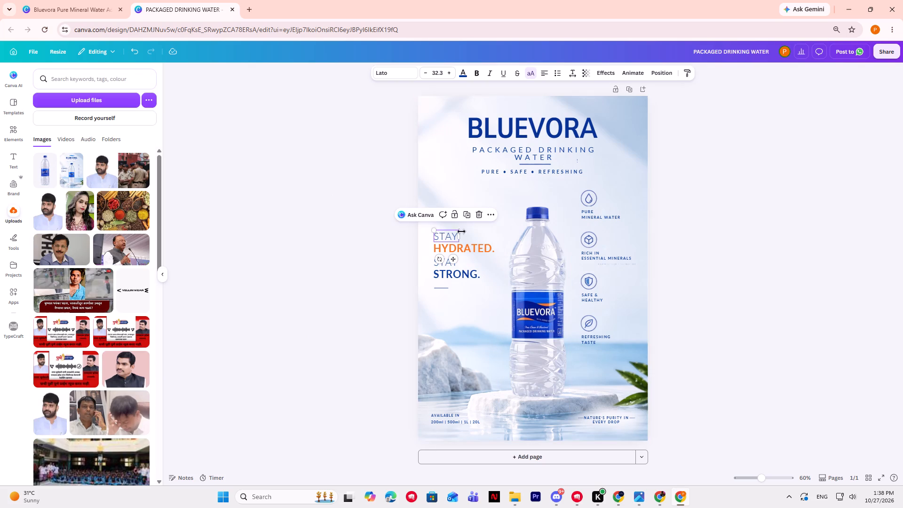
{"action": "left_click", "coordinate": [473, 72]}
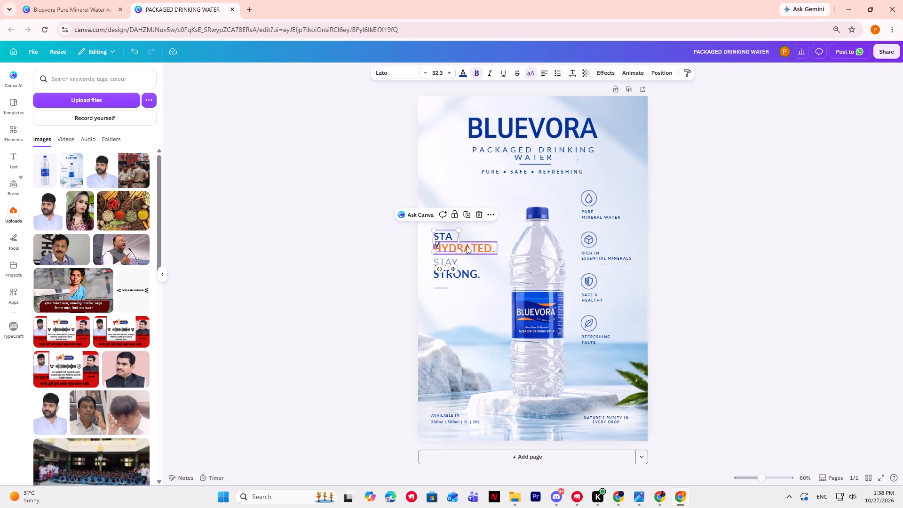
{"action": "left_click_drag", "start_coordinate": [460, 244], "coordinate": [473, 243]}
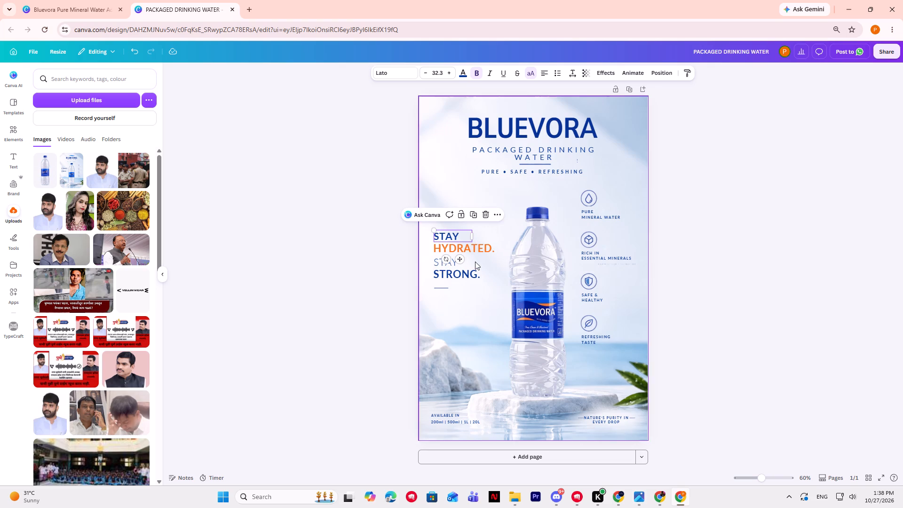
{"action": "left_click", "coordinate": [449, 264]}
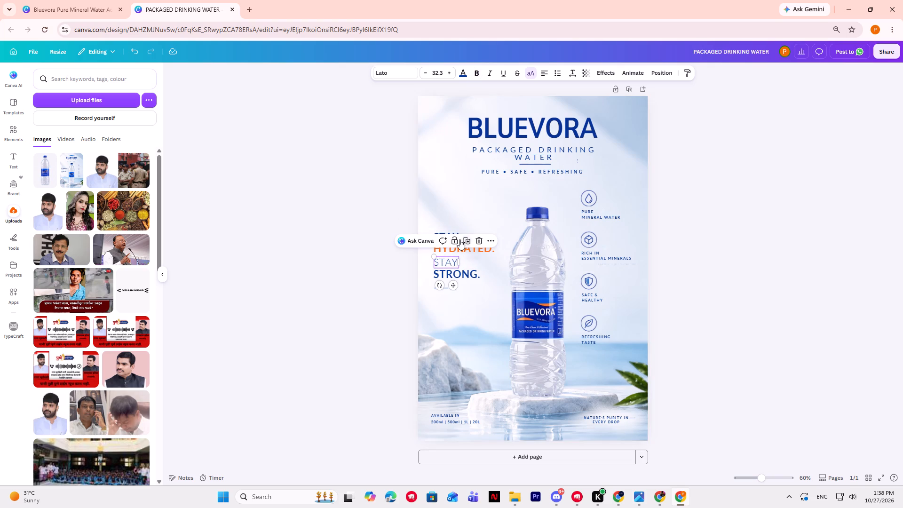
{"action": "left_click", "coordinate": [473, 72]}
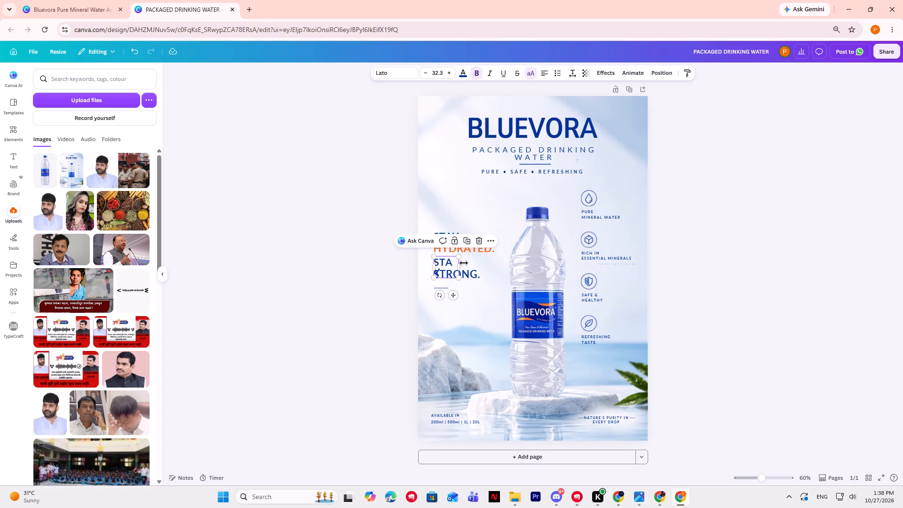
{"action": "left_click_drag", "start_coordinate": [459, 265], "coordinate": [464, 265]}
Recolour the word STRONG. in the slogan to the same bright orange as HYDRATED.
{"action": "left_click", "coordinate": [469, 278]}
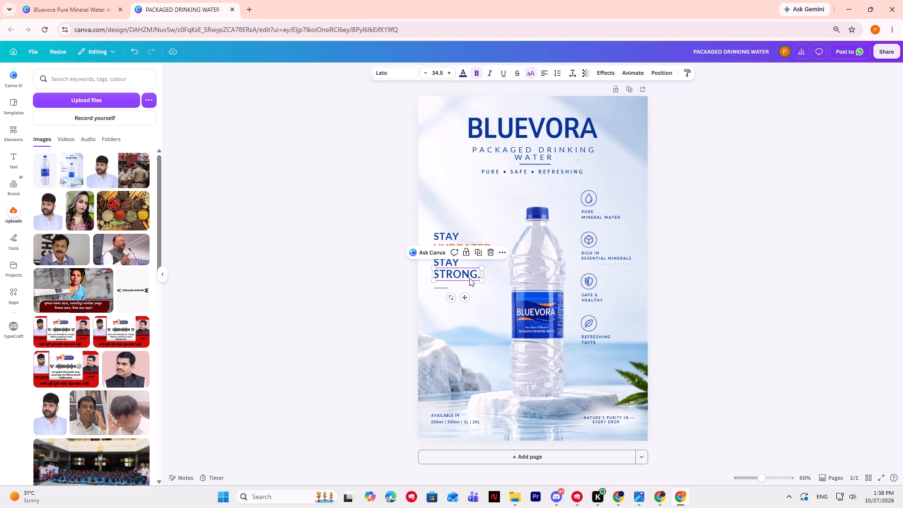
{"action": "left_click", "coordinate": [465, 71]}
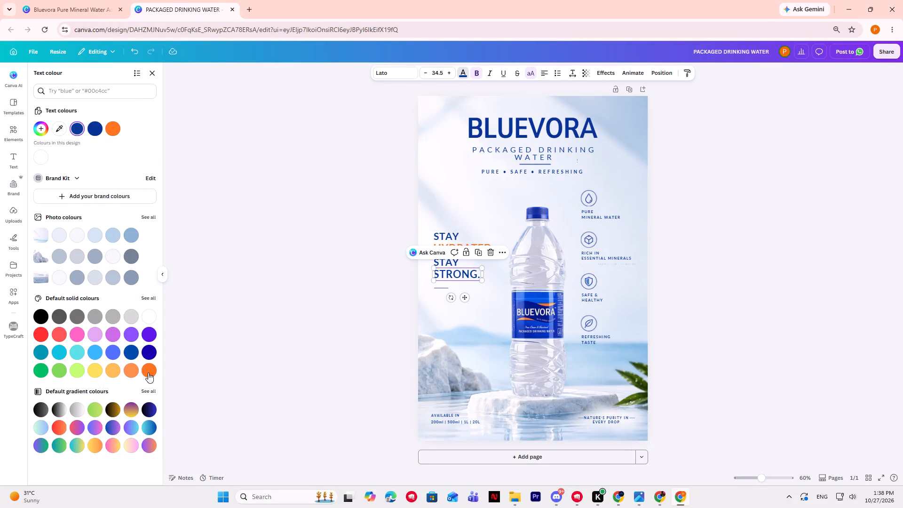
{"action": "left_click", "coordinate": [148, 373]}
{"action": "left_click", "coordinate": [280, 316]}
{"action": "double_click", "coordinate": [818, 298]}
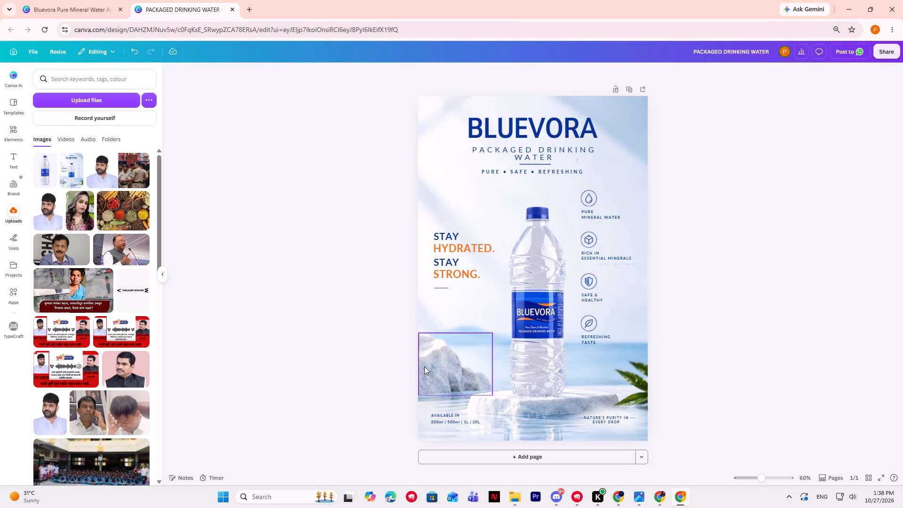
{"action": "double_click", "coordinate": [400, 412]}
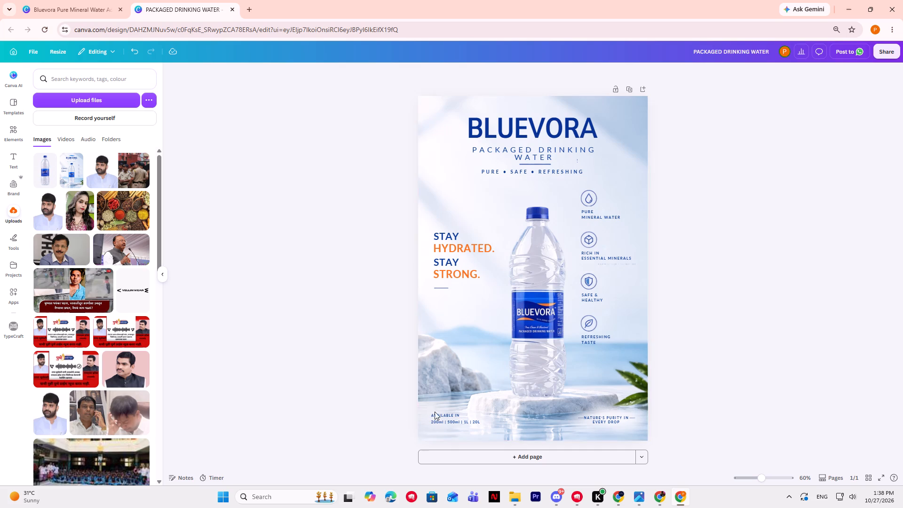
Group the AVAILABLE IN heading with its bottle sizes line, enlarge the group and place it in the poster's bottom-left corner.
{"action": "left_click_drag", "start_coordinate": [430, 413], "coordinate": [466, 428]}
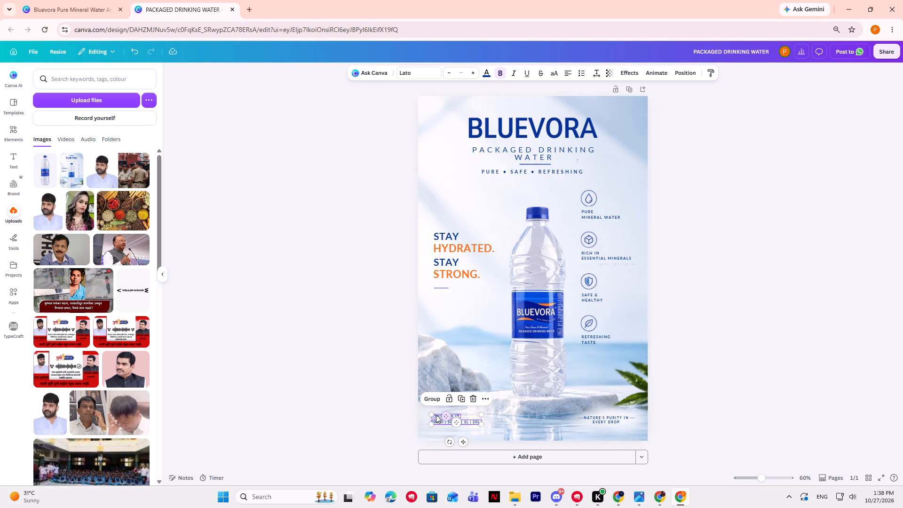
{"action": "left_click_drag", "start_coordinate": [433, 414], "coordinate": [427, 408]}
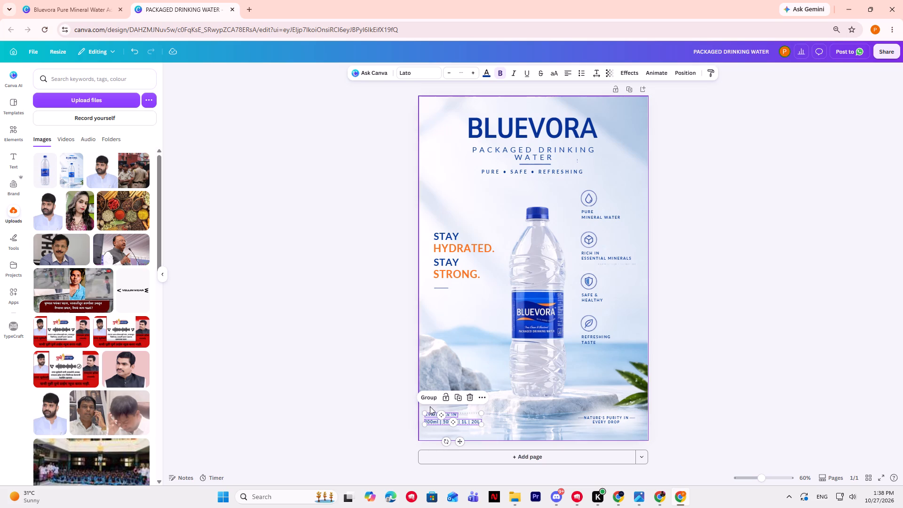
{"action": "left_click", "coordinate": [432, 400]}
{"action": "left_click_drag", "start_coordinate": [482, 425], "coordinate": [507, 435]}
{"action": "left_click", "coordinate": [718, 401]}
{"action": "left_click_drag", "start_coordinate": [453, 421], "coordinate": [453, 426]}
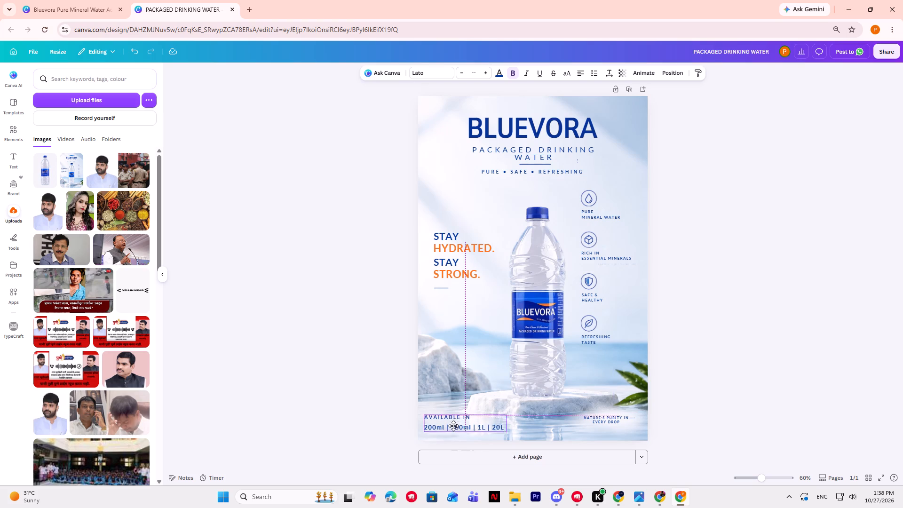
{"action": "left_click_drag", "start_coordinate": [453, 426], "coordinate": [453, 426]}
{"action": "left_click", "coordinate": [453, 426]}
{"action": "left_click", "coordinate": [739, 355]}
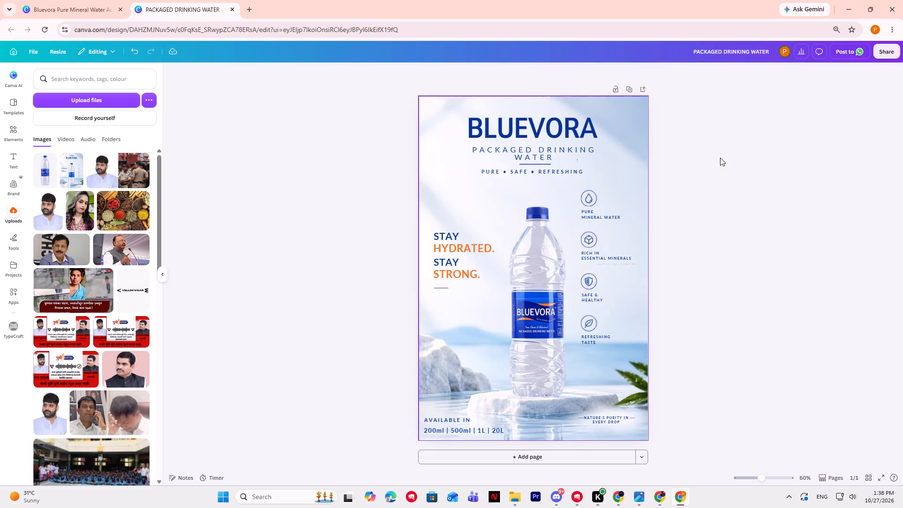
{"action": "left_click", "coordinate": [737, 158]}
Ungroup the header and recolour the PACKAGED DRINKING WATER text to the orange already used in the design.
{"action": "left_click", "coordinate": [496, 154]}
{"action": "left_click", "coordinate": [505, 96]}
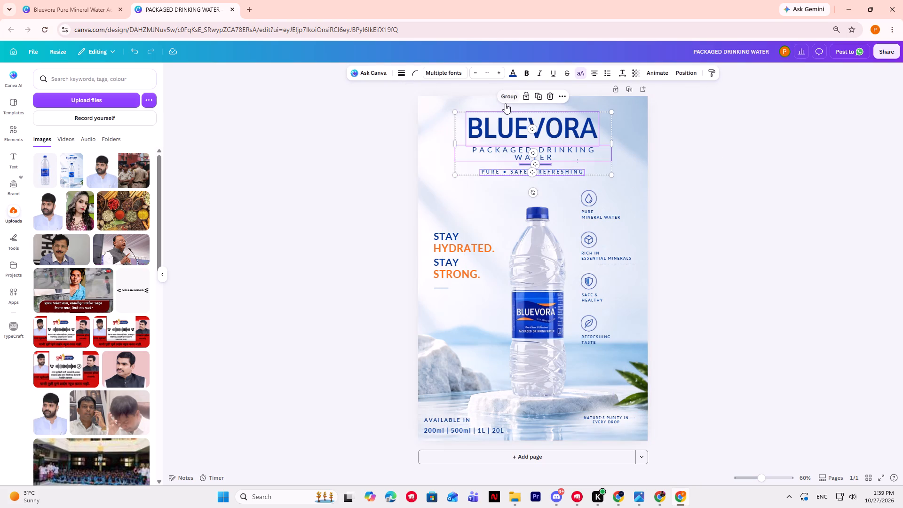
{"action": "double_click", "coordinate": [484, 149]}
{"action": "left_click", "coordinate": [719, 168]}
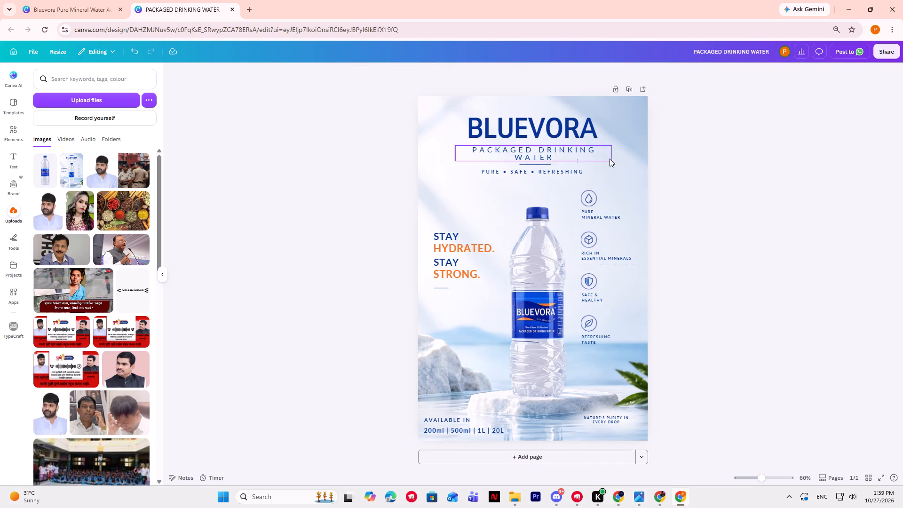
{"action": "double_click", "coordinate": [589, 157]}
{"action": "double_click", "coordinate": [467, 73]}
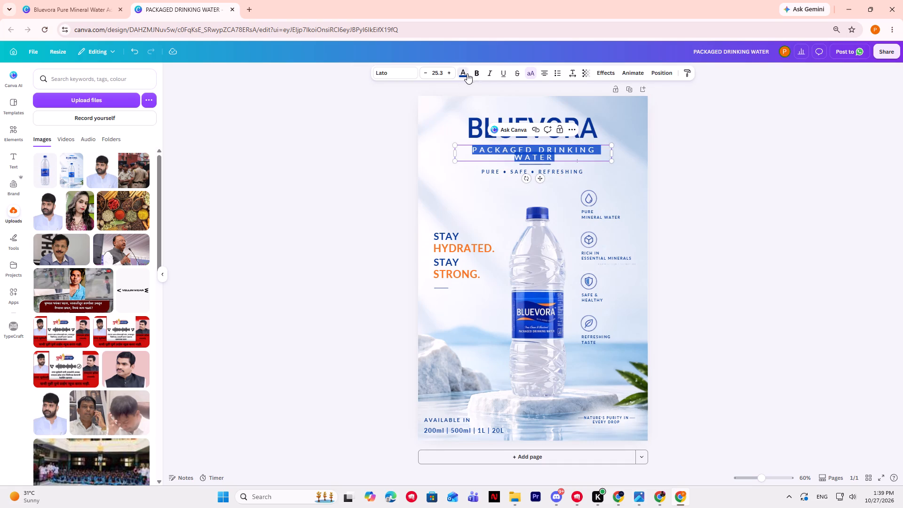
{"action": "left_click", "coordinate": [467, 72]}
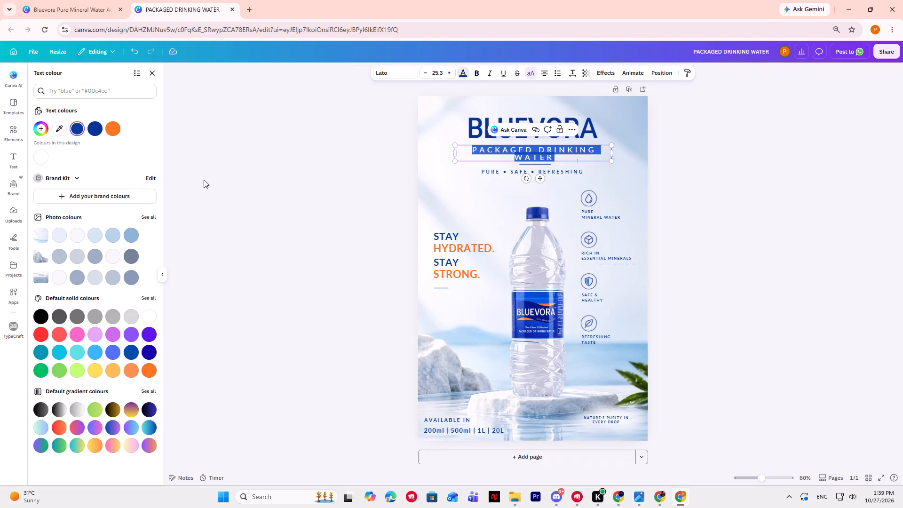
{"action": "double_click", "coordinate": [118, 134]}
{"action": "left_click", "coordinate": [290, 145]}
{"action": "left_click", "coordinate": [699, 187]}
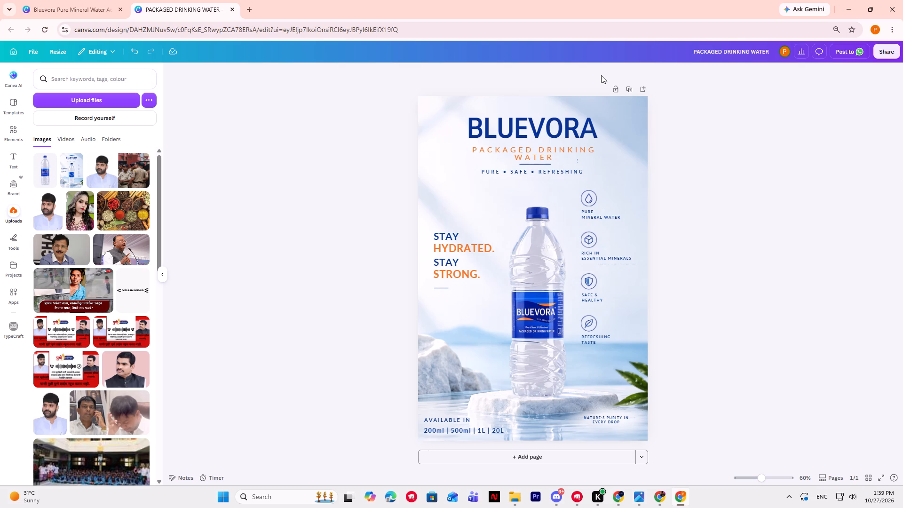
Make the PACKAGED DRINKING WATER text bold.
{"action": "left_click", "coordinate": [545, 159]}
{"action": "left_click", "coordinate": [481, 69]}
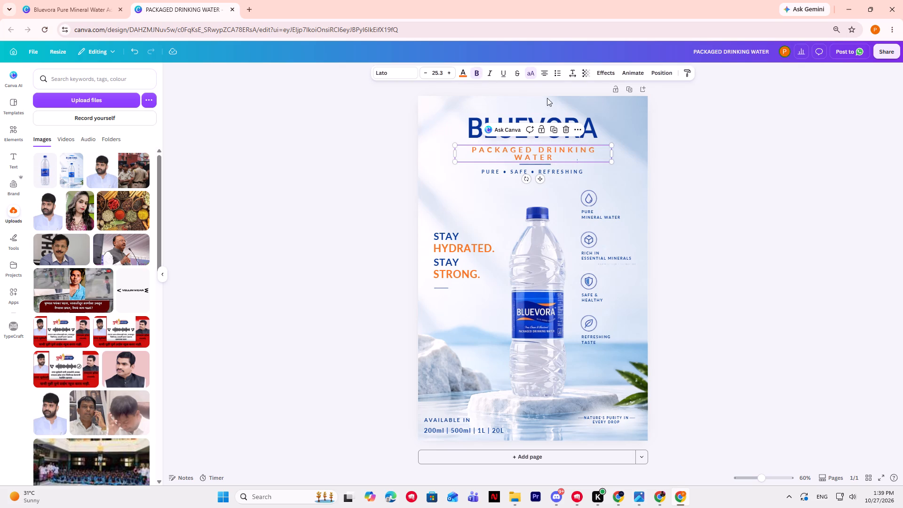
{"action": "left_click", "coordinate": [715, 153]}
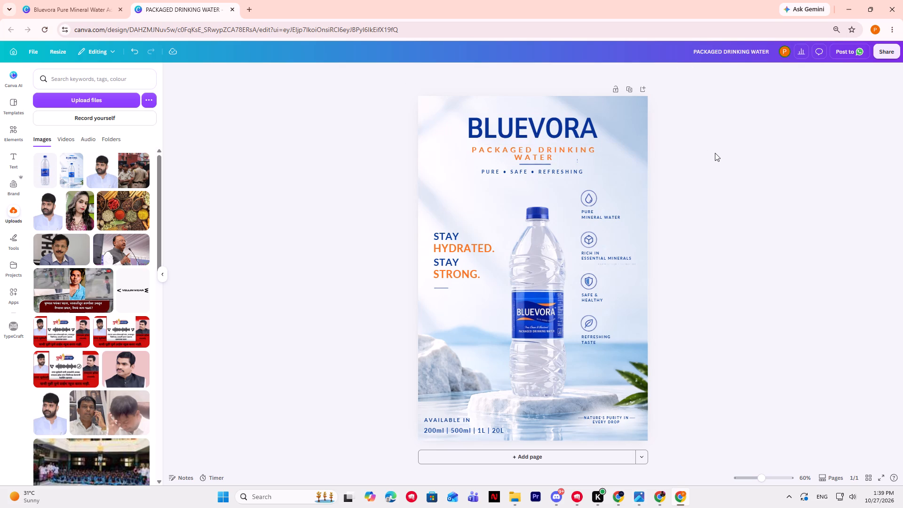
Pull the short blue divider line out from under PACKAGED DRINKING WATER and delete it.
{"action": "left_click_drag", "start_coordinate": [542, 164], "coordinate": [492, 160]}
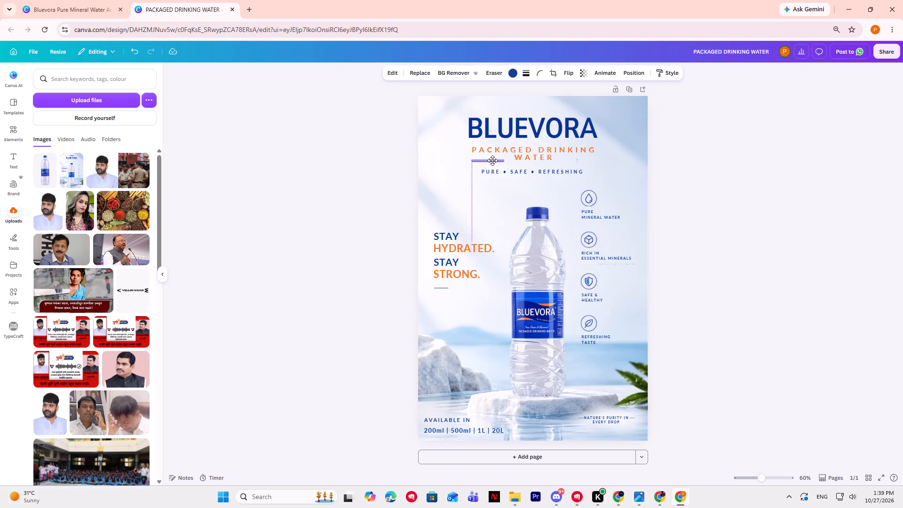
{"action": "left_click_drag", "start_coordinate": [492, 160], "coordinate": [483, 161]}
{"action": "left_click", "coordinate": [492, 161]}
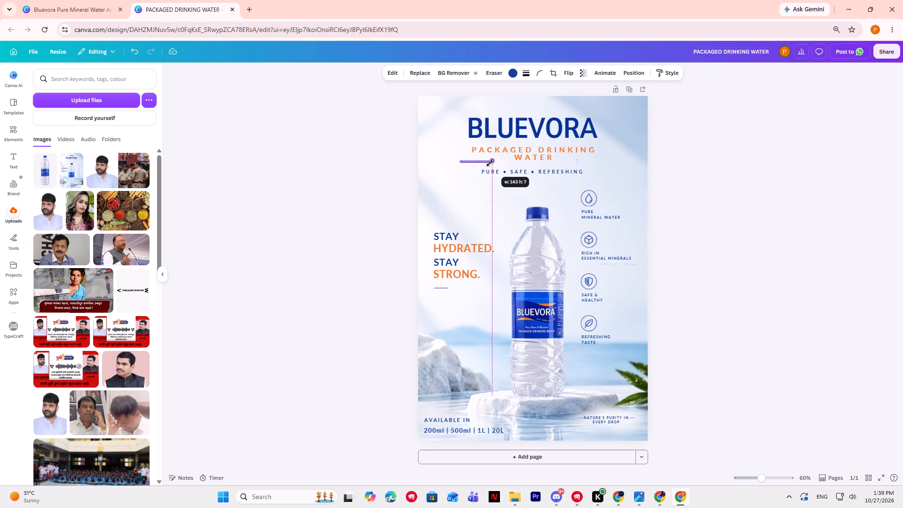
{"action": "left_click", "coordinate": [490, 161]}
{"action": "left_click", "coordinate": [511, 144]}
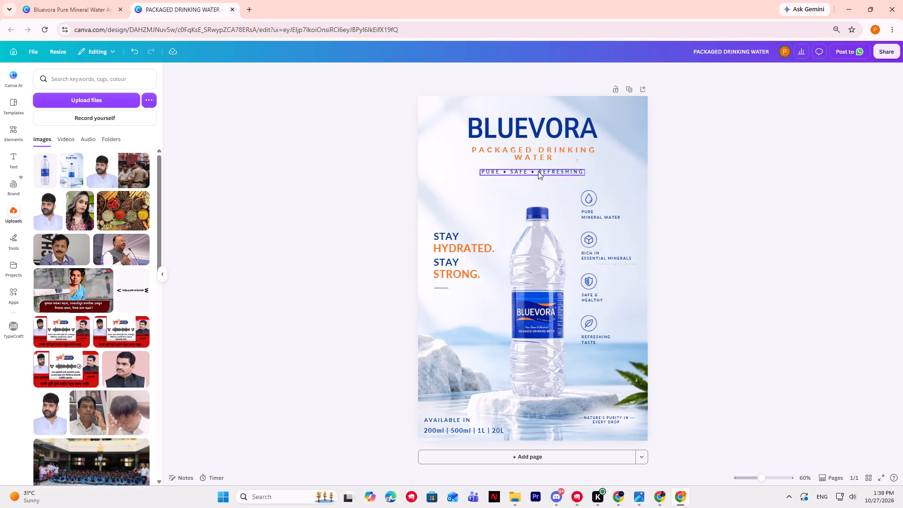
{"action": "left_click", "coordinate": [766, 223]}
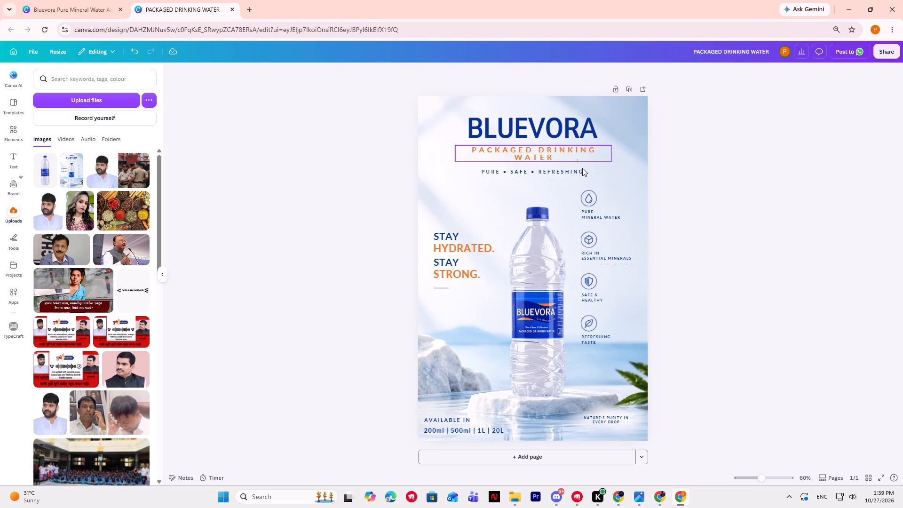
Move the PACKAGED DRINKING WATER and PURE • SAFE • REFRESHING lines slightly lower together, widening the gap below BLUEVORA.
{"action": "left_click_drag", "start_coordinate": [586, 177], "coordinate": [487, 154]}
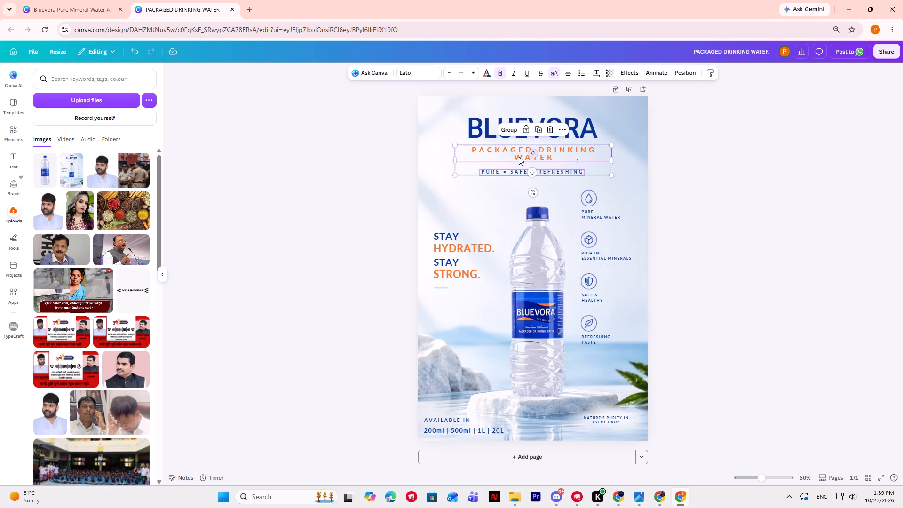
{"action": "left_click_drag", "start_coordinate": [519, 157], "coordinate": [517, 166]}
{"action": "left_click", "coordinate": [571, 128]}
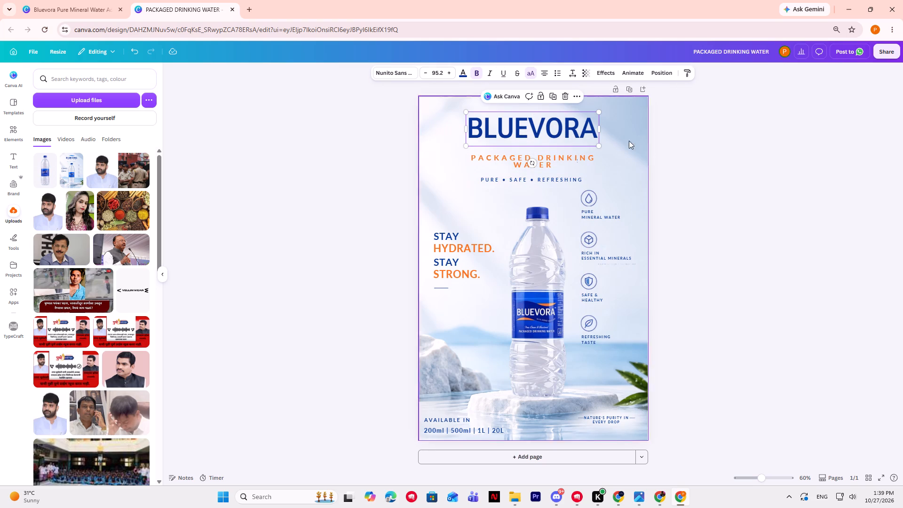
Switch to File Explorer and look through the files in the Downloads folder for a logo to use.
{"action": "left_click", "coordinate": [517, 498]}
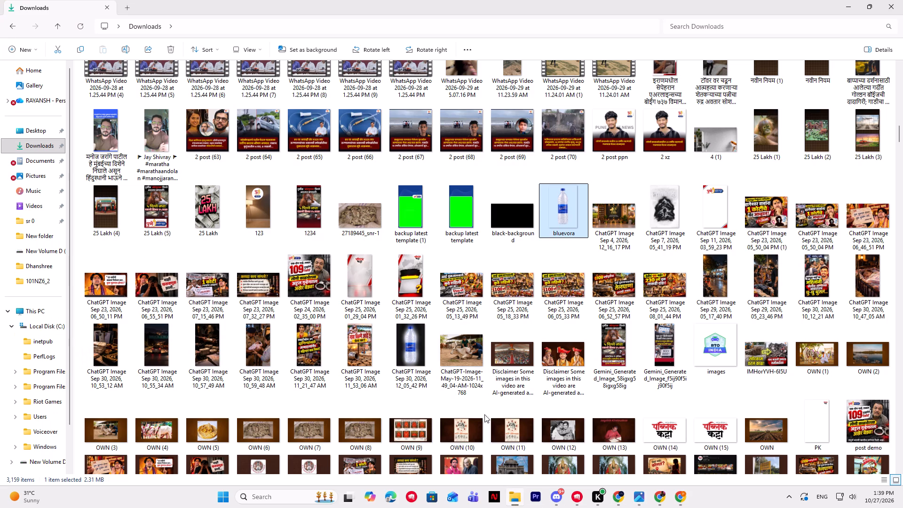
{"action": "scroll", "coordinate": [550, 256], "scroll_direction": "down", "scroll_amount": 1}
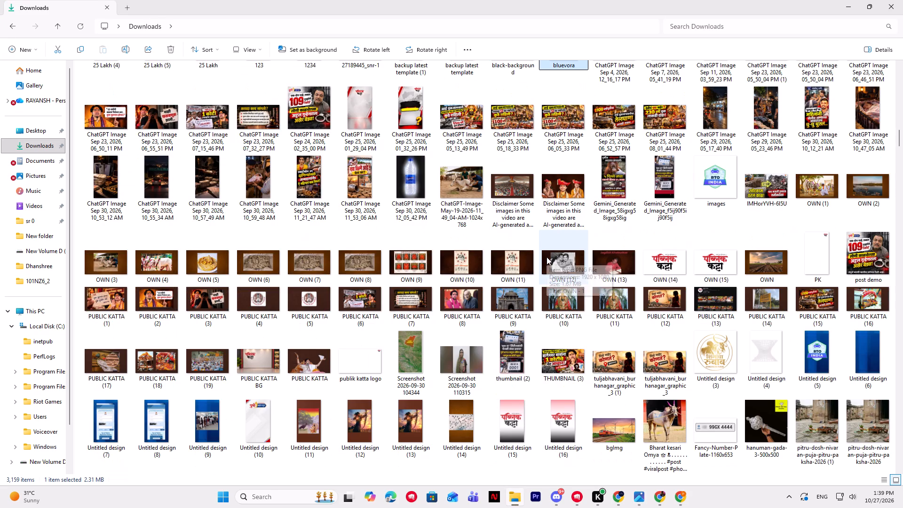
{"action": "scroll", "coordinate": [547, 257], "scroll_direction": "down", "scroll_amount": 1}
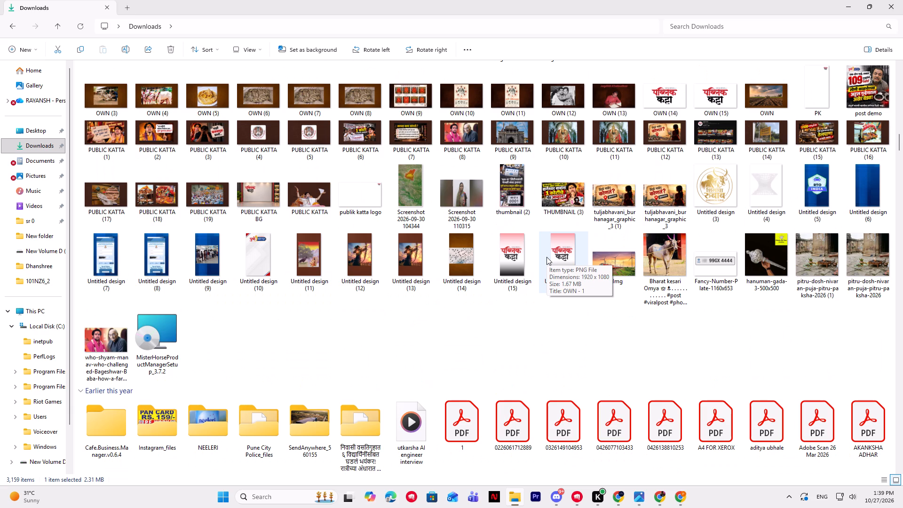
{"action": "scroll", "coordinate": [547, 257], "scroll_direction": "down", "scroll_amount": 1}
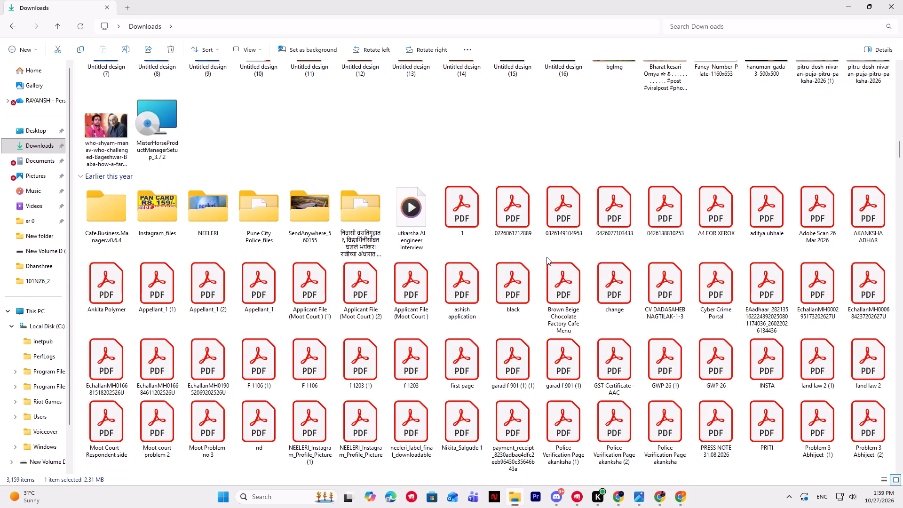
{"action": "scroll", "coordinate": [547, 257], "scroll_direction": "down", "scroll_amount": 2}
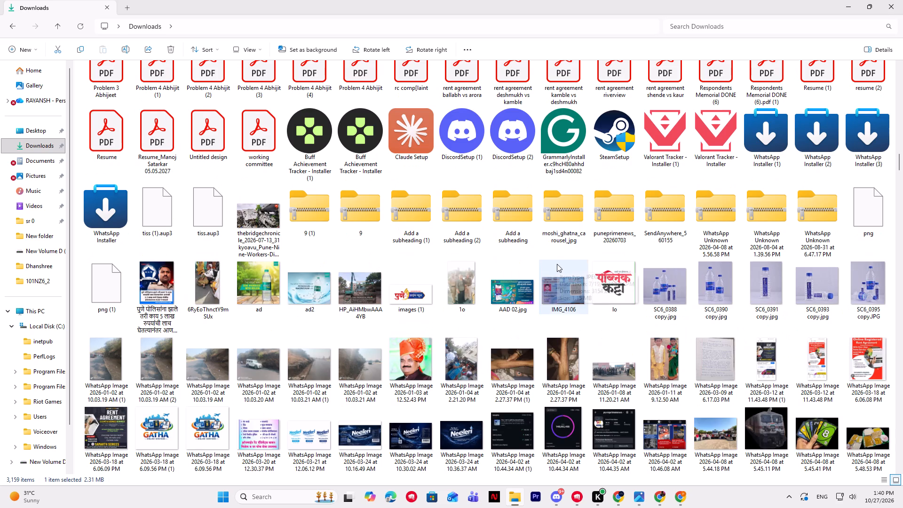
{"action": "scroll", "coordinate": [557, 264], "scroll_direction": "down", "scroll_amount": 2}
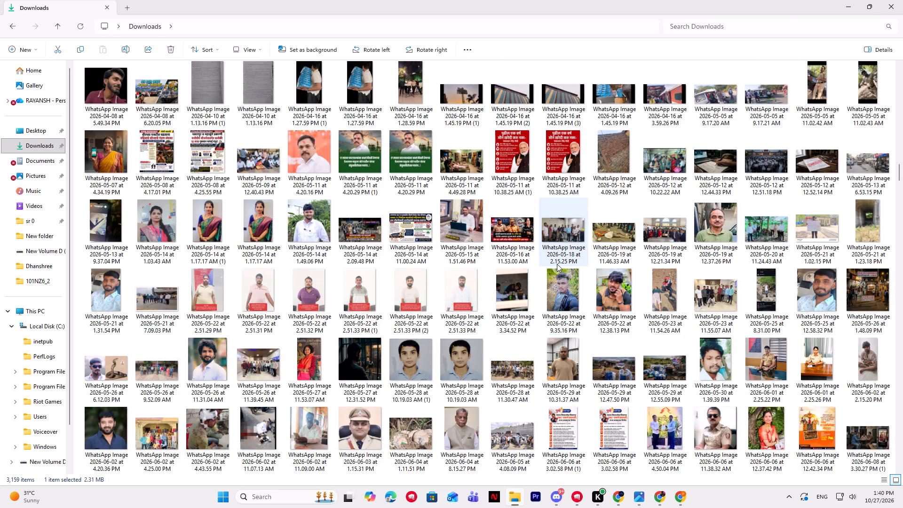
{"action": "scroll", "coordinate": [557, 264], "scroll_direction": "up", "scroll_amount": 1}
{"action": "scroll", "coordinate": [557, 264], "scroll_direction": "down", "scroll_amount": 4}
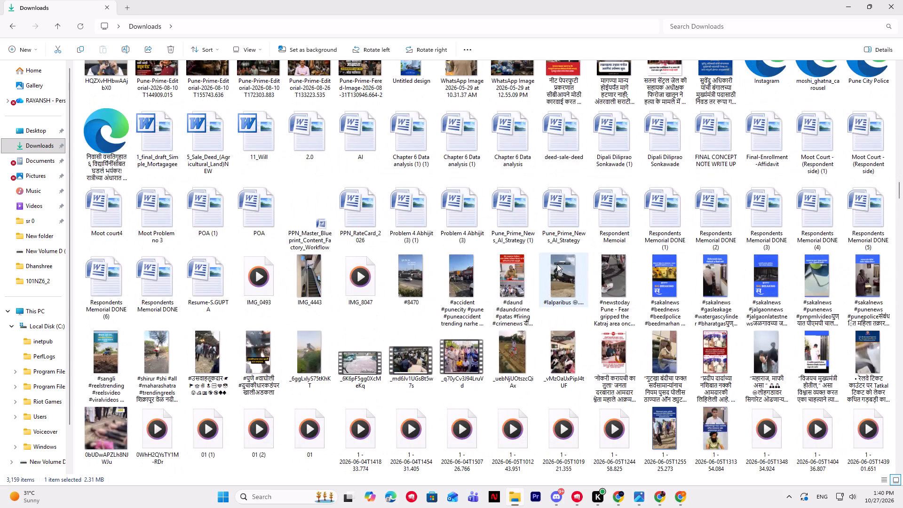
{"action": "scroll", "coordinate": [557, 264], "scroll_direction": "down", "scroll_amount": 4}
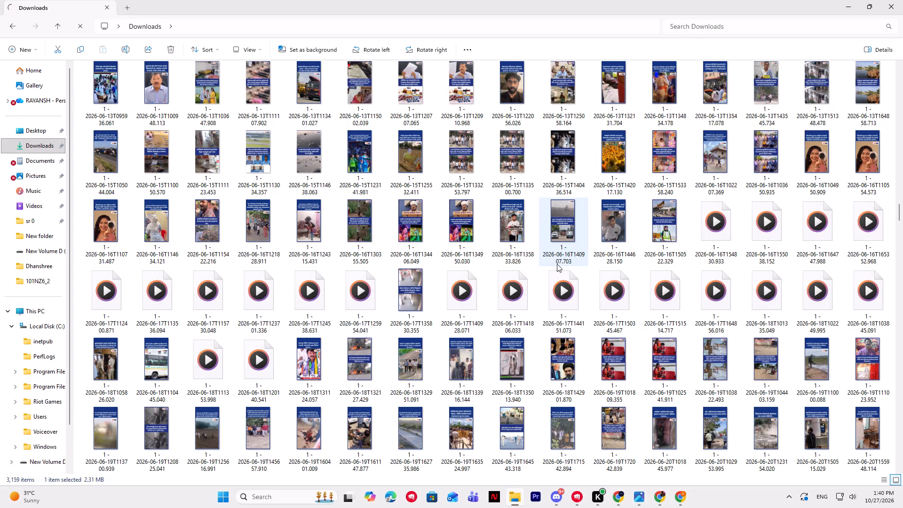
{"action": "scroll", "coordinate": [557, 264], "scroll_direction": "down", "scroll_amount": 2}
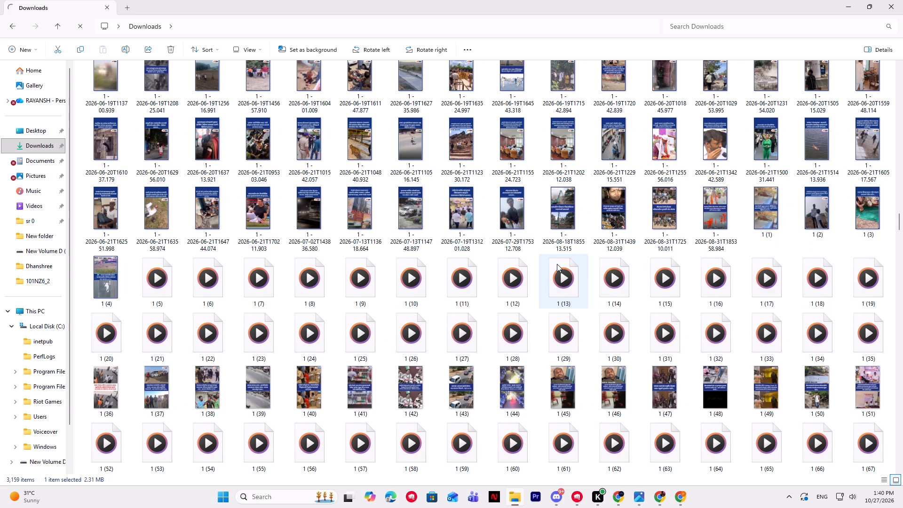
{"action": "scroll", "coordinate": [557, 264], "scroll_direction": "down", "scroll_amount": 3}
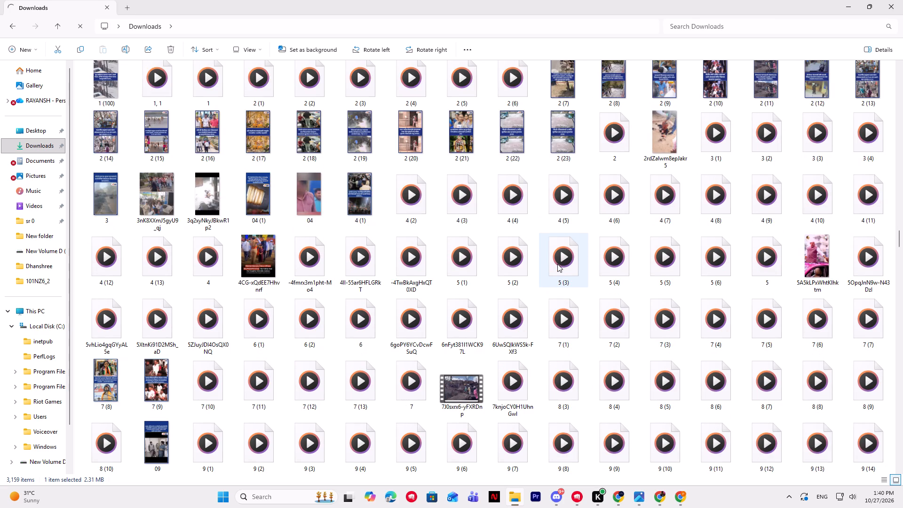
{"action": "scroll", "coordinate": [557, 264], "scroll_direction": "up", "scroll_amount": 1}
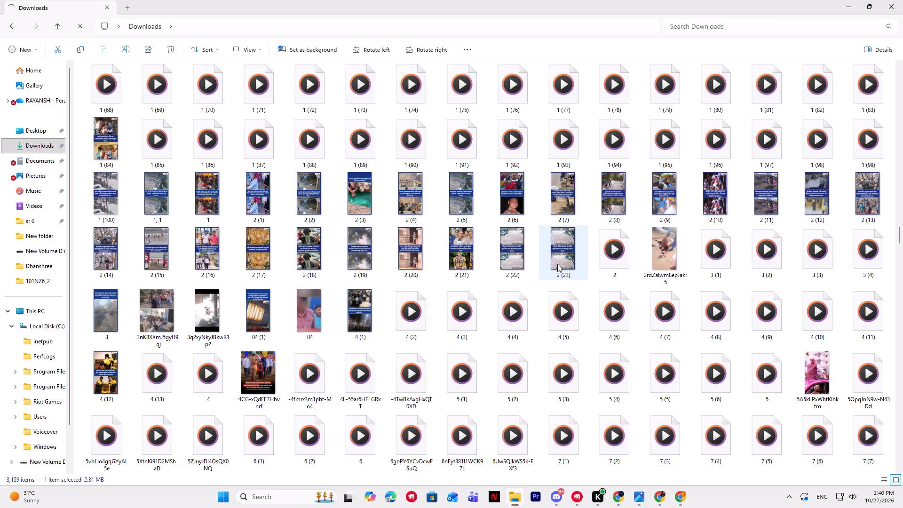
{"action": "scroll", "coordinate": [557, 264], "scroll_direction": "up", "scroll_amount": 2}
{"action": "scroll", "coordinate": [557, 264], "scroll_direction": "down", "scroll_amount": 4}
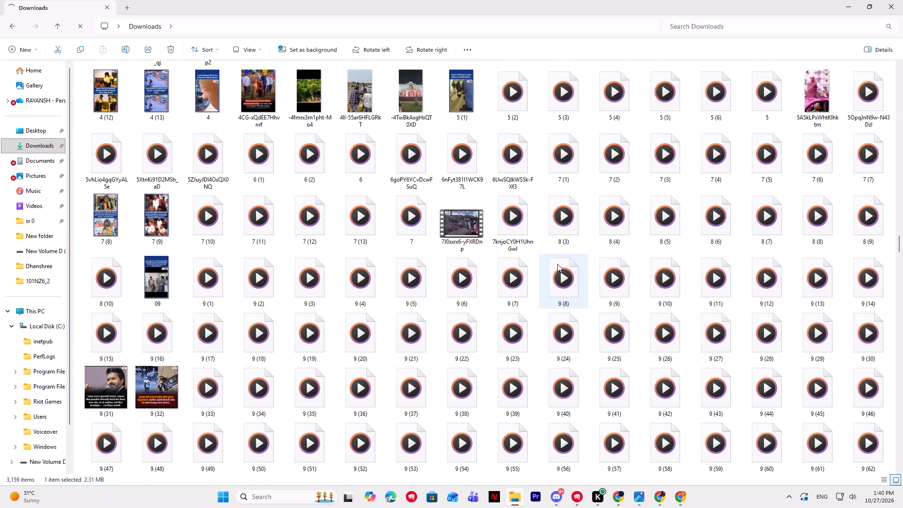
{"action": "scroll", "coordinate": [557, 264], "scroll_direction": "down", "scroll_amount": 4}
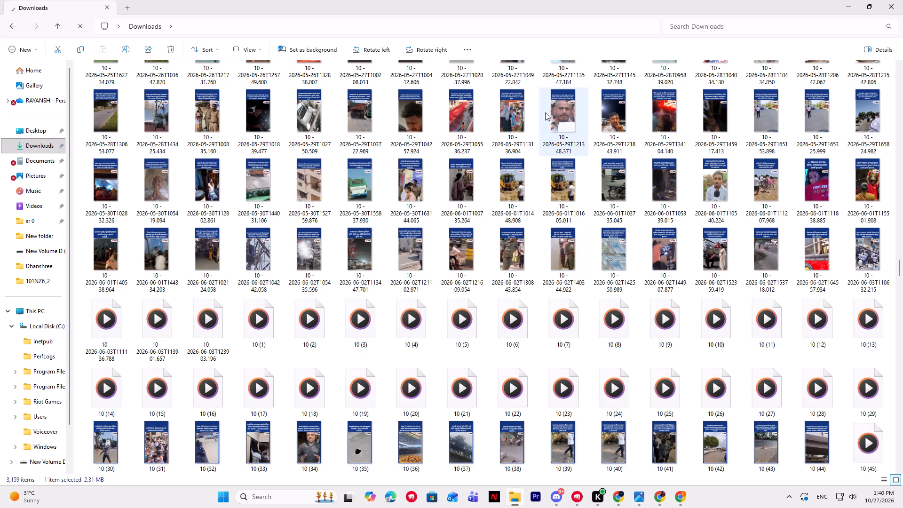
{"action": "scroll", "coordinate": [410, 228], "scroll_direction": "down", "scroll_amount": 1}
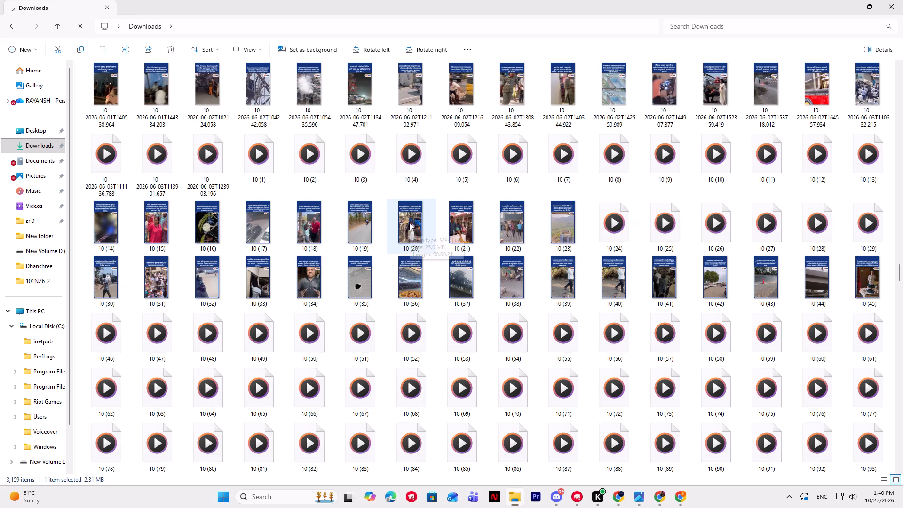
{"action": "scroll", "coordinate": [409, 217], "scroll_direction": "down", "scroll_amount": 1}
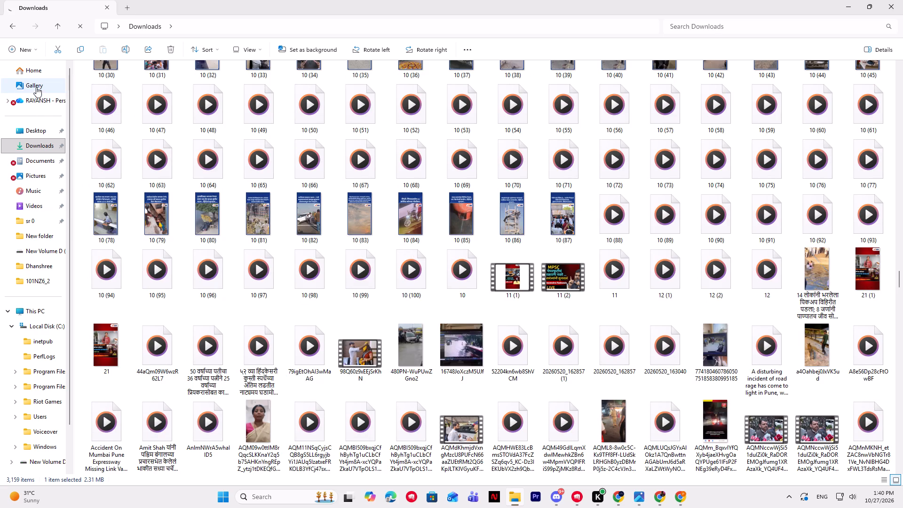
Search the Downloads folder for LOGO.
{"action": "left_click", "coordinate": [740, 28]}
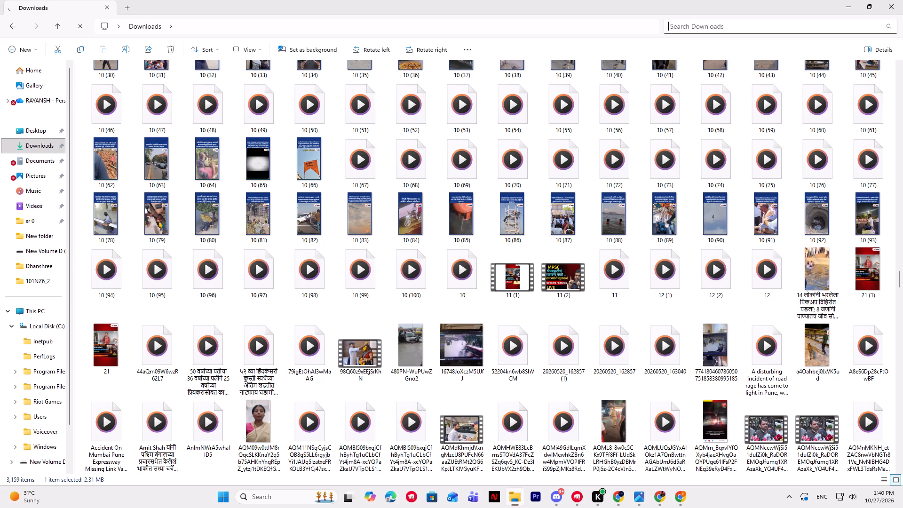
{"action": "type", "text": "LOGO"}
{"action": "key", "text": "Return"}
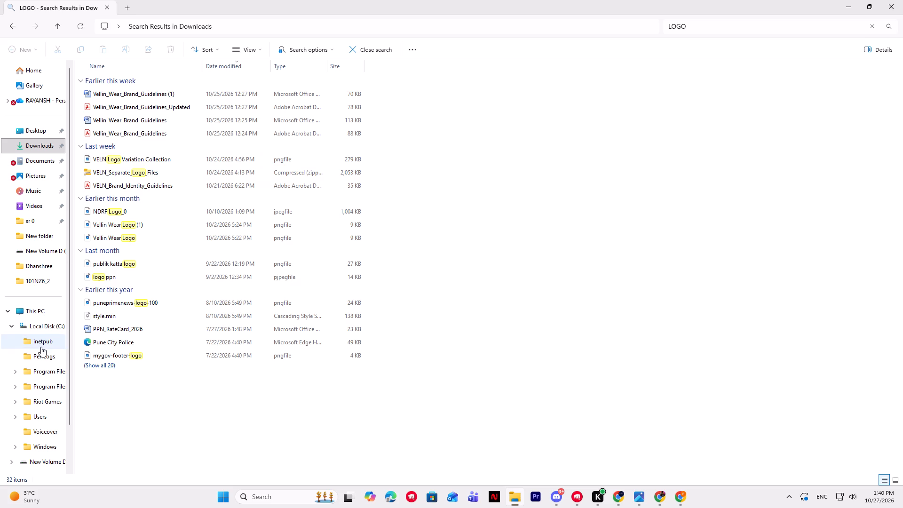
Find the BlueVora logo image in the Bluevora folder on drive E, upload it to Canva and add it to the poster.
{"action": "left_click", "coordinate": [41, 258]}
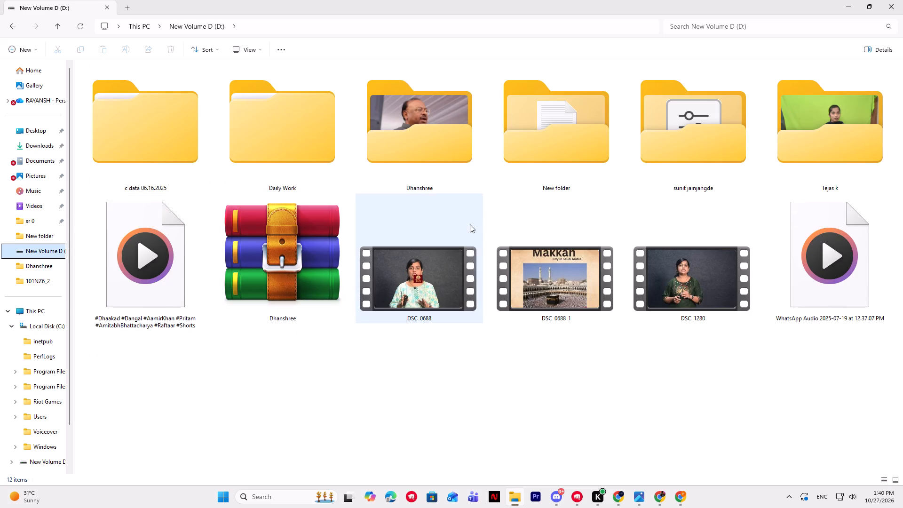
{"action": "double_click", "coordinate": [42, 312]}
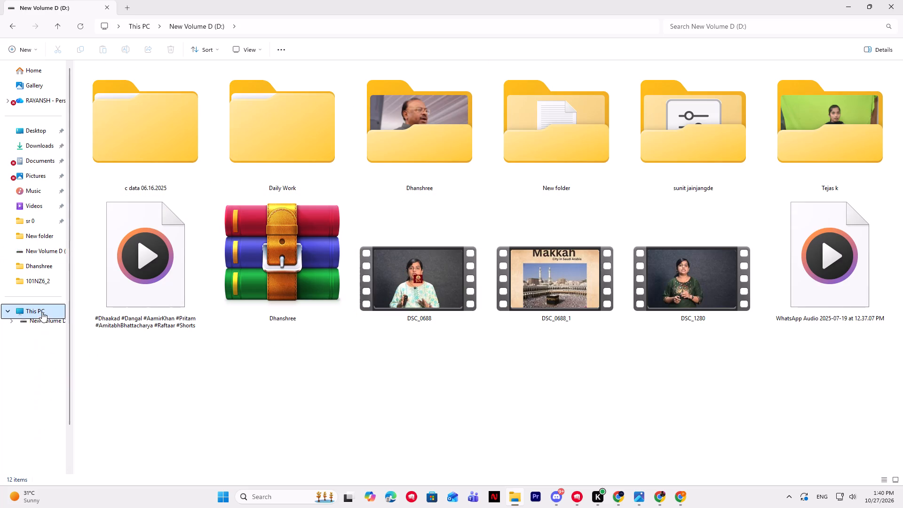
{"action": "double_click", "coordinate": [346, 93]}
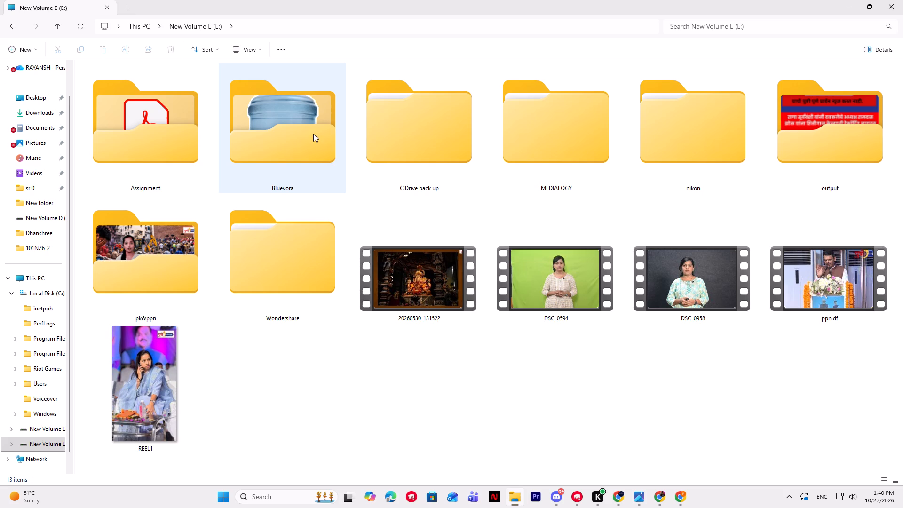
{"action": "double_click", "coordinate": [312, 137]}
{"action": "left_click_drag", "start_coordinate": [352, 94], "coordinate": [363, 113]}
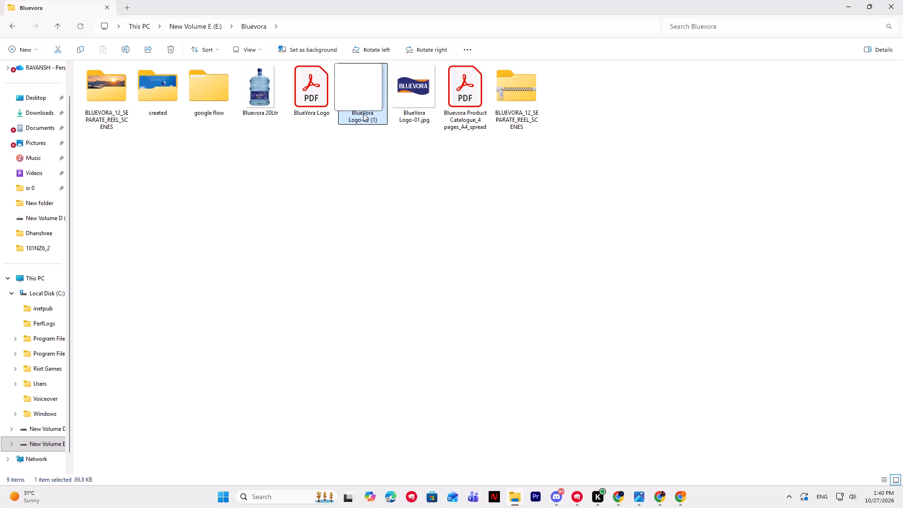
{"action": "left_click_drag", "start_coordinate": [363, 113], "coordinate": [183, 283]}
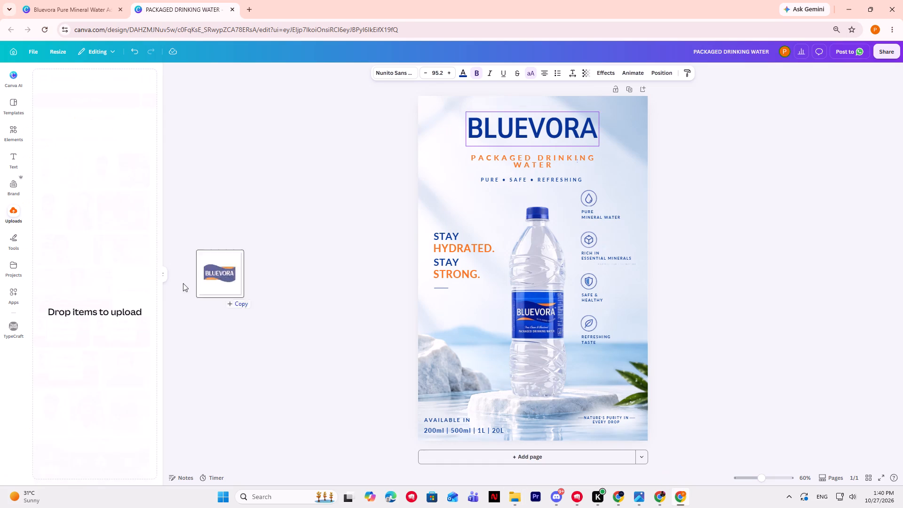
{"action": "left_click_drag", "start_coordinate": [183, 283], "coordinate": [79, 265]}
{"action": "double_click", "coordinate": [79, 265]}
{"action": "left_click", "coordinate": [76, 159]}
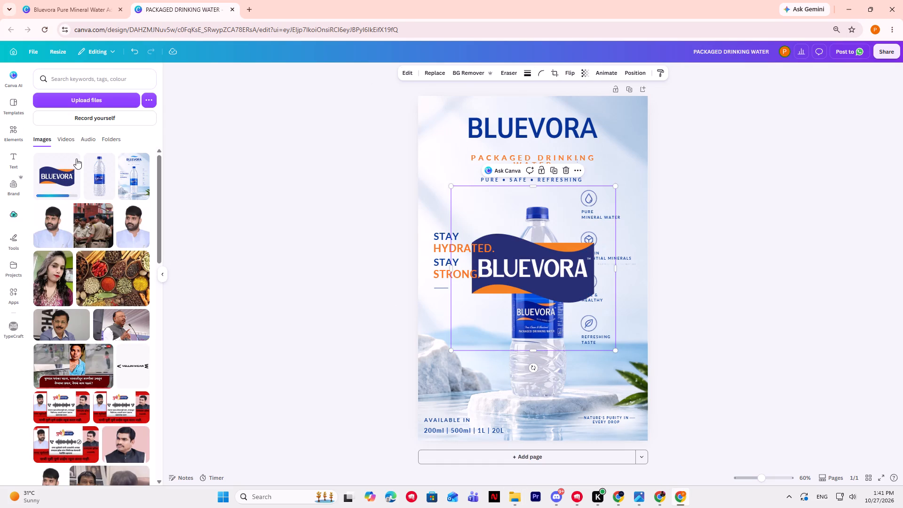
Move the logo aside to the poster's left edge and delete the large BLUEVORA text heading.
{"action": "left_click_drag", "start_coordinate": [543, 271], "coordinate": [655, 190]}
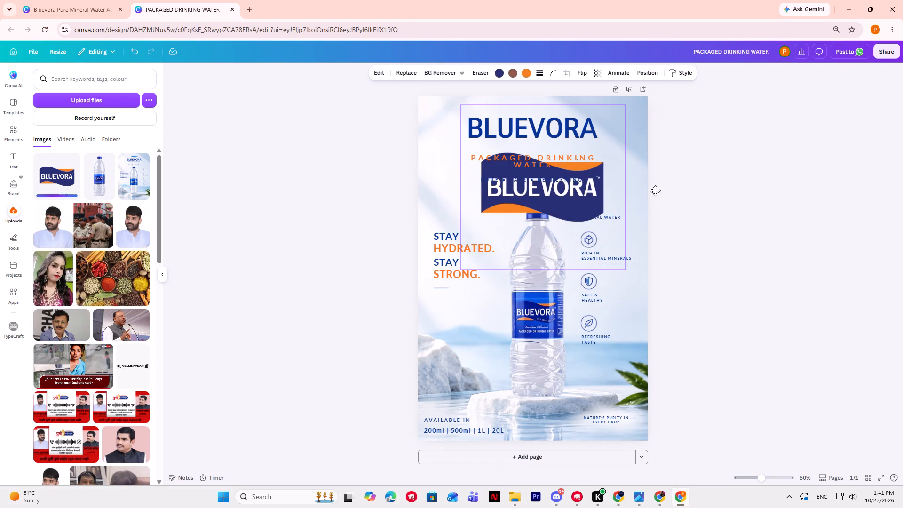
{"action": "left_click_drag", "start_coordinate": [655, 190], "coordinate": [427, 196]}
{"action": "left_click", "coordinate": [547, 129]}
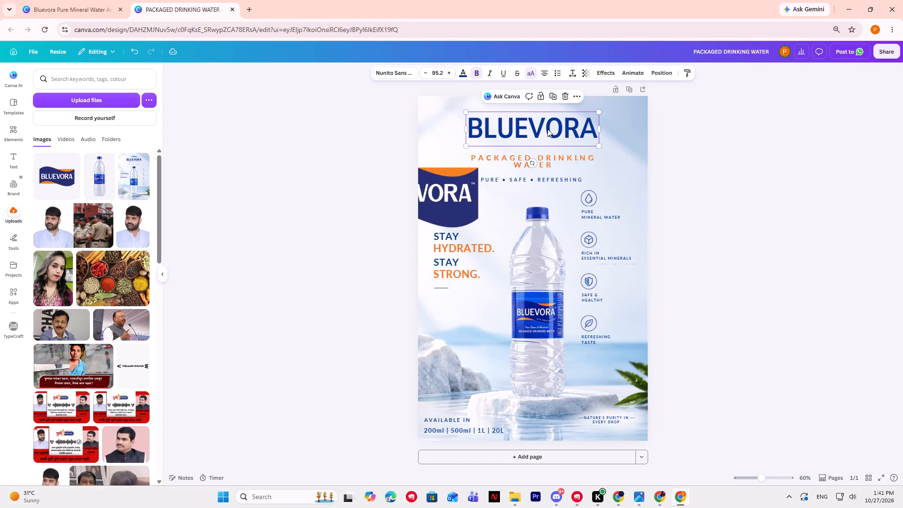
{"action": "key", "text": "Delete"}
Shrink the logo, place it at the top centre above PACKAGED DRINKING WATER and crop the empty margin below it.
{"action": "left_click_drag", "start_coordinate": [445, 201], "coordinate": [562, 129]}
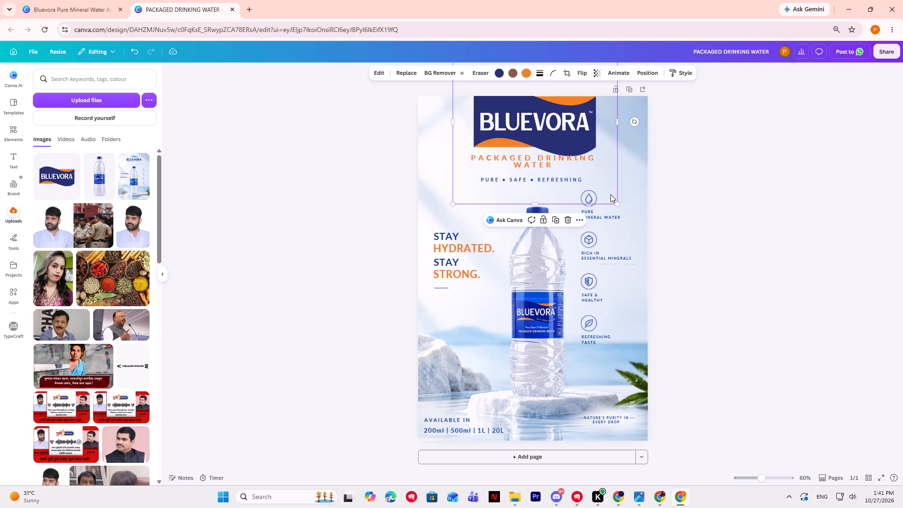
{"action": "left_click_drag", "start_coordinate": [615, 202], "coordinate": [547, 145]}
{"action": "left_click_drag", "start_coordinate": [525, 111], "coordinate": [550, 147]}
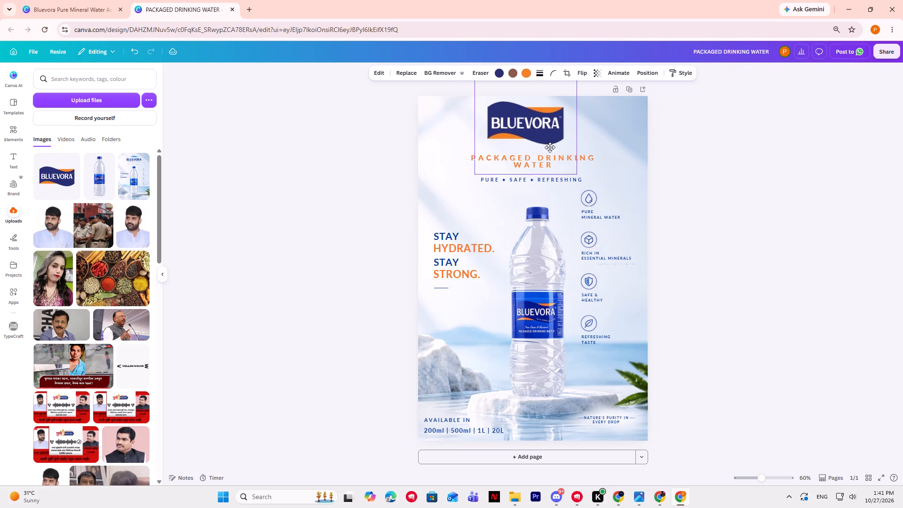
{"action": "left_click_drag", "start_coordinate": [550, 147], "coordinate": [551, 148]}
{"action": "left_click_drag", "start_coordinate": [534, 179], "coordinate": [533, 153]}
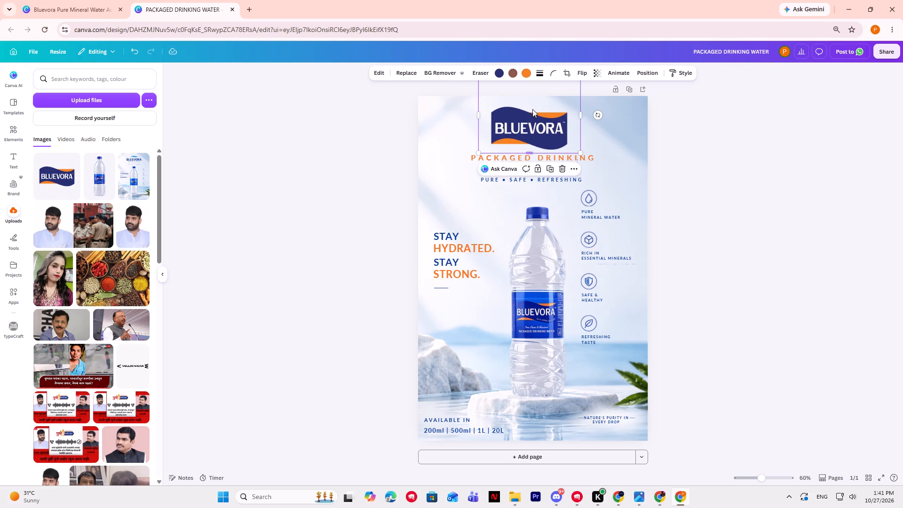
Recolour the PACKAGED DRINKING WATER text to the design's dark blue.
{"action": "scroll", "coordinate": [685, 168], "scroll_direction": "up", "scroll_amount": 3}
{"action": "left_click", "coordinate": [688, 203]}
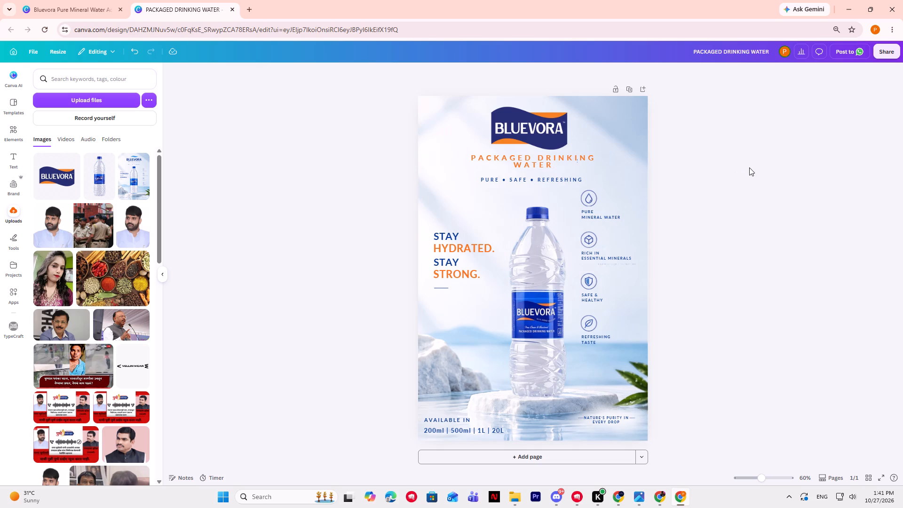
{"action": "left_click", "coordinate": [555, 163]}
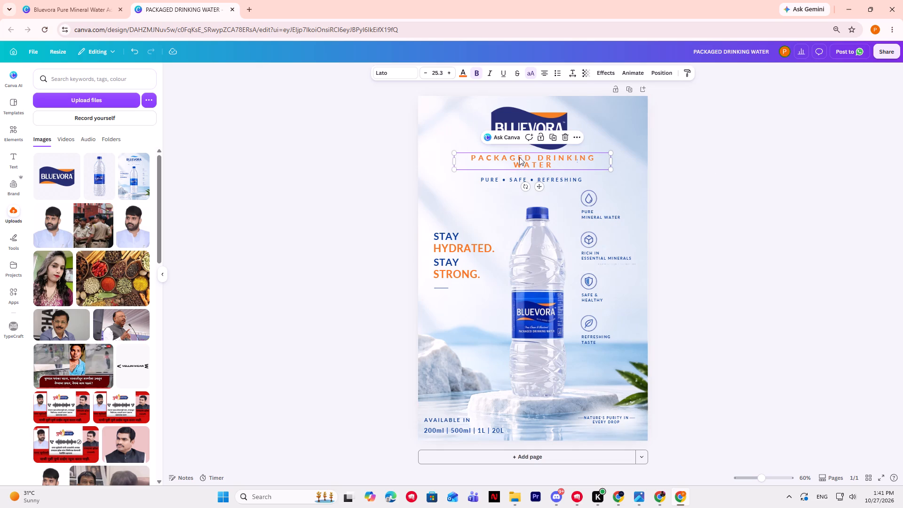
{"action": "left_click", "coordinate": [466, 73]}
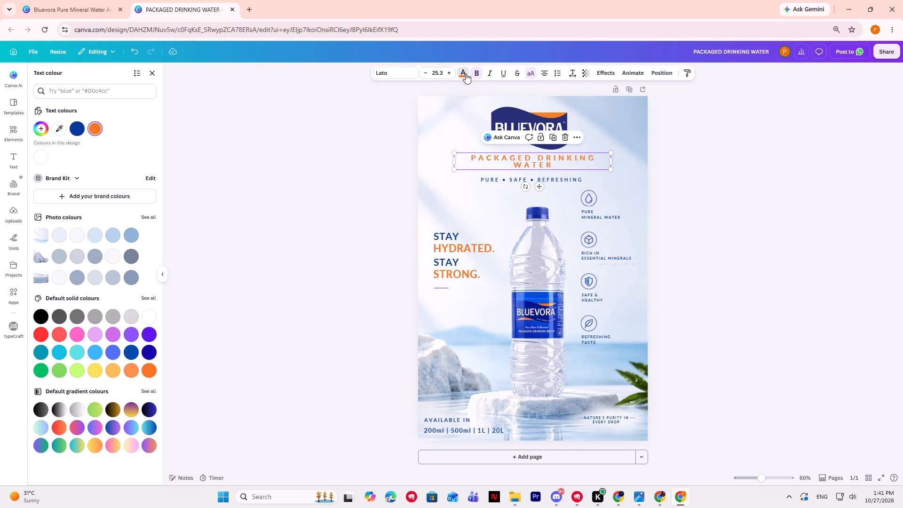
{"action": "left_click", "coordinate": [78, 127]}
{"action": "left_click", "coordinate": [279, 156]}
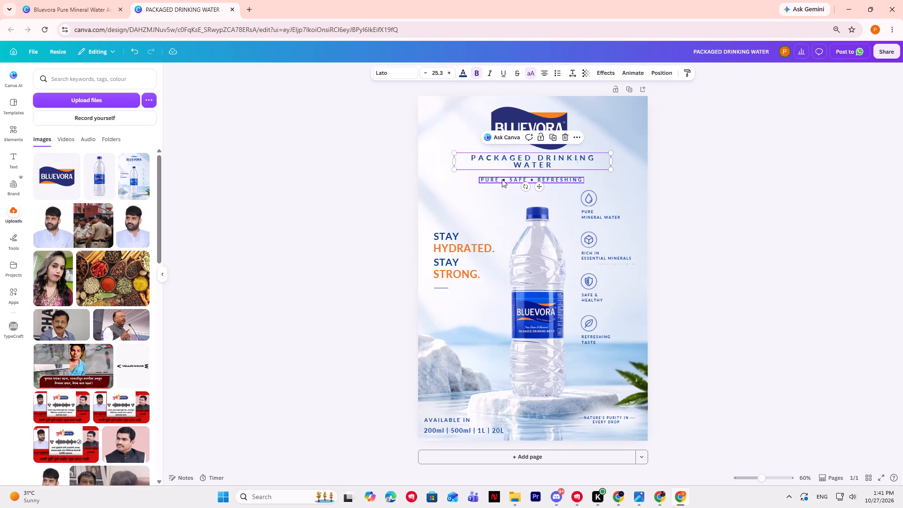
Recolour the PURE • SAFE • REFRESHING tagline to the design's orange.
{"action": "left_click", "coordinate": [502, 179]}
{"action": "left_click", "coordinate": [462, 75]}
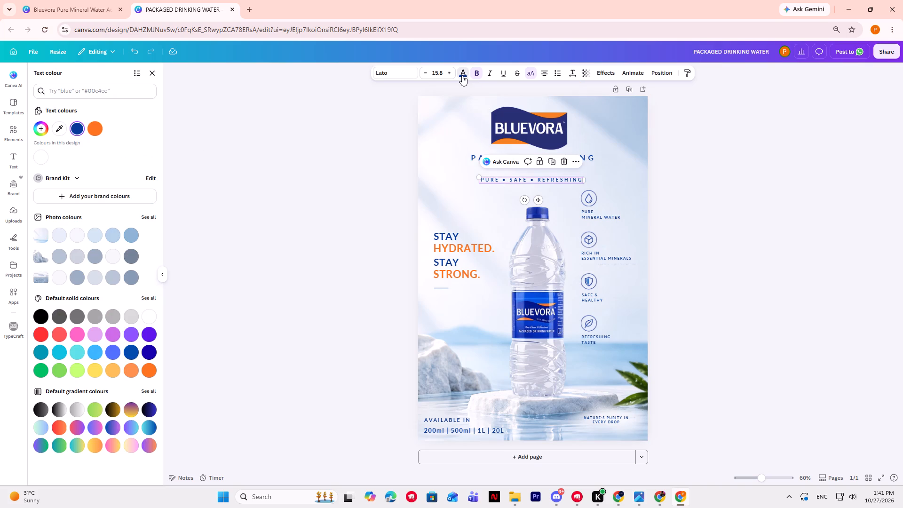
{"action": "left_click", "coordinate": [95, 132]}
{"action": "double_click", "coordinate": [709, 181]}
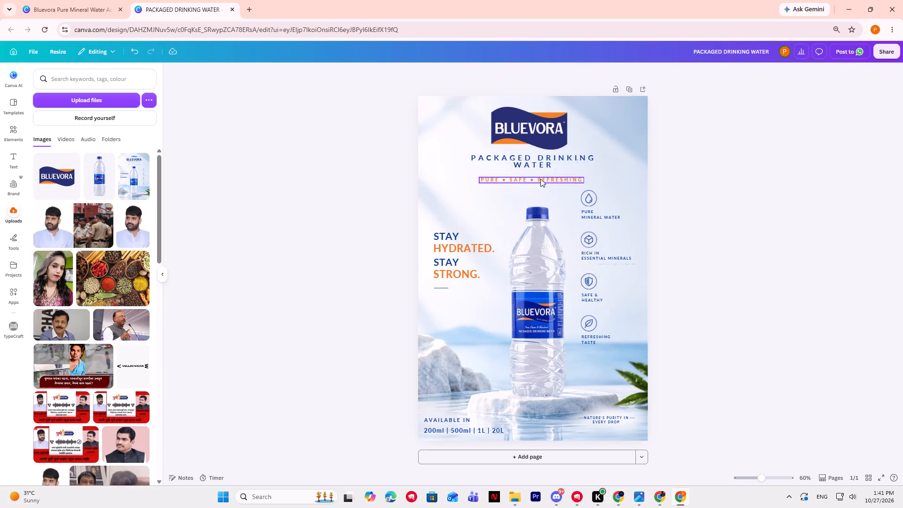
Enlarge the PURE • SAFE • REFRESHING tagline to font size 20.9 and centre it below PACKAGED DRINKING WATER.
{"action": "left_click", "coordinate": [540, 179]}
{"action": "double_click", "coordinate": [479, 75]}
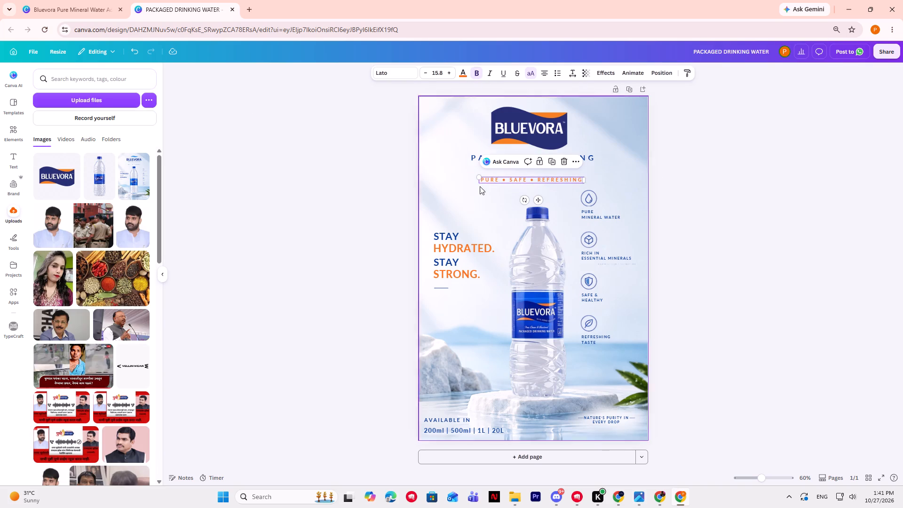
{"action": "left_click_drag", "start_coordinate": [480, 179], "coordinate": [447, 164]}
{"action": "left_click_drag", "start_coordinate": [512, 179], "coordinate": [522, 179]}
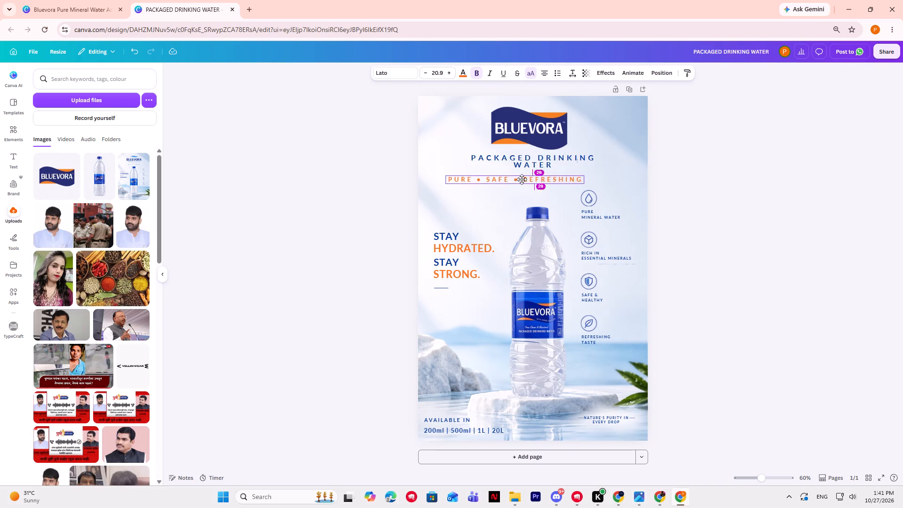
{"action": "left_click_drag", "start_coordinate": [522, 179], "coordinate": [537, 179]}
{"action": "left_click", "coordinate": [537, 179]}
{"action": "left_click", "coordinate": [792, 180]}
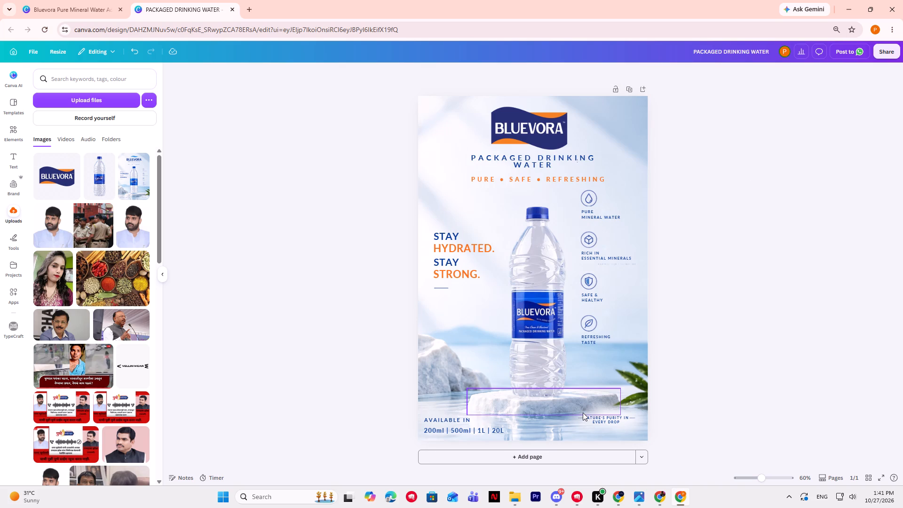
Enlarge the NATURE'S PURITY IN EVERY DROP text to font size 18.4 and move it up, clear of the small dashes beside it.
{"action": "left_click_drag", "start_coordinate": [581, 421], "coordinate": [634, 421]}
{"action": "left_click", "coordinate": [634, 421]}
{"action": "left_click_drag", "start_coordinate": [582, 417], "coordinate": [550, 400]}
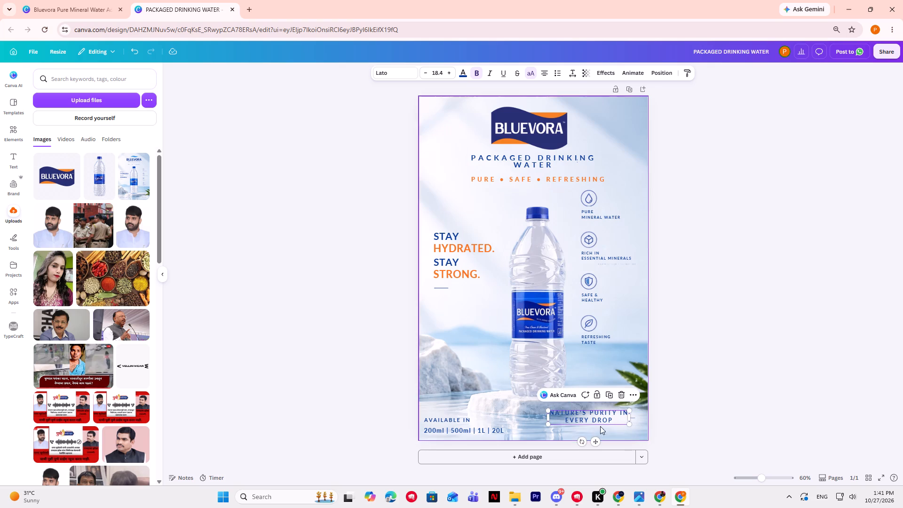
{"action": "left_click", "coordinate": [727, 423]}
{"action": "left_click", "coordinate": [634, 419]}
{"action": "left_click_drag", "start_coordinate": [613, 415], "coordinate": [613, 415]}
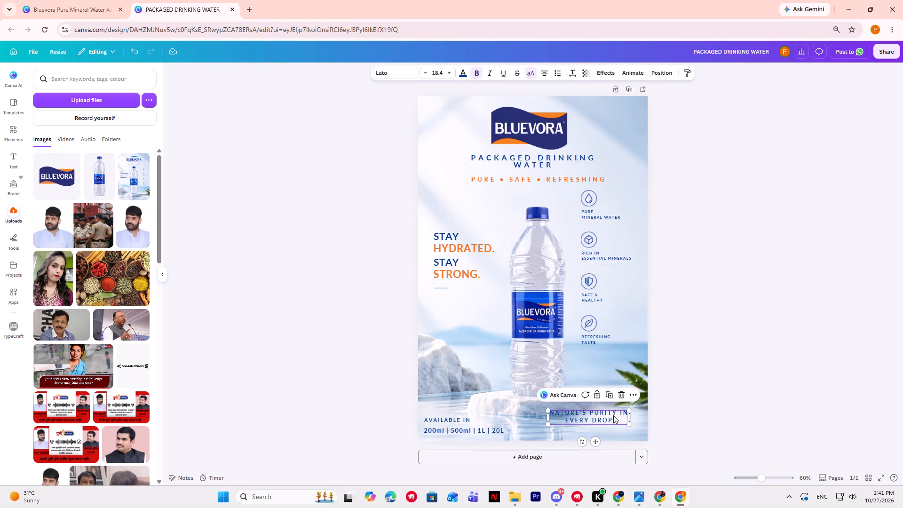
{"action": "left_click_drag", "start_coordinate": [613, 415], "coordinate": [582, 427]}
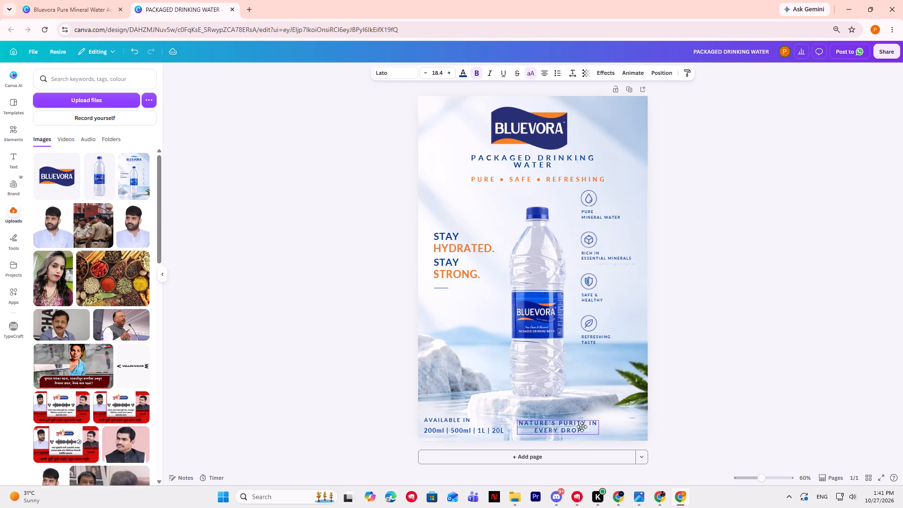
{"action": "left_click_drag", "start_coordinate": [582, 427], "coordinate": [627, 376]}
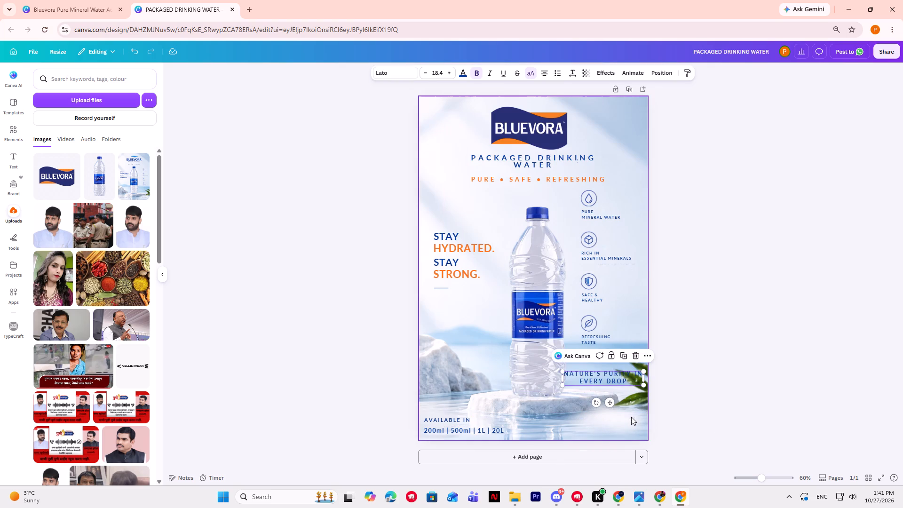
Delete the two small dashes that flanked the NATURE'S PURITY IN EVERY DROP text.
{"action": "left_click", "coordinate": [632, 417]}
{"action": "left_click", "coordinate": [633, 418]}
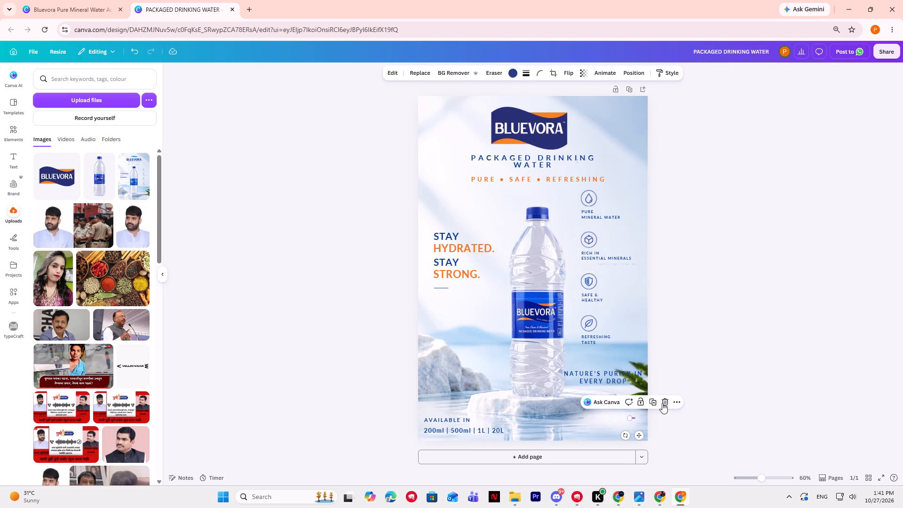
{"action": "left_click", "coordinate": [662, 403]}
{"action": "left_click", "coordinate": [582, 418]}
{"action": "left_click", "coordinate": [618, 403]}
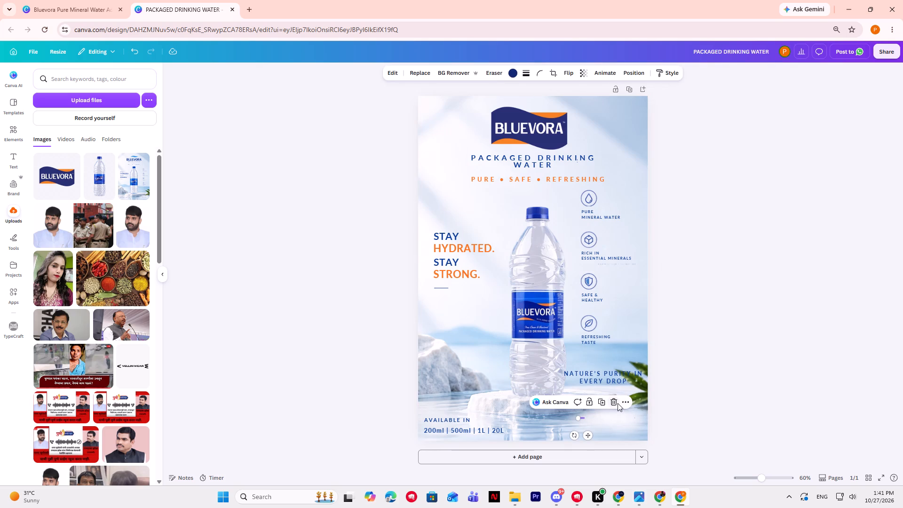
Place the NATURE'S PURITY IN EVERY DROP text in the poster's bottom right corner, level with the AVAILABLE IN text.
{"action": "left_click_drag", "start_coordinate": [602, 378], "coordinate": [598, 428]}
{"action": "left_click", "coordinate": [598, 428]}
{"action": "left_click", "coordinate": [754, 379]}
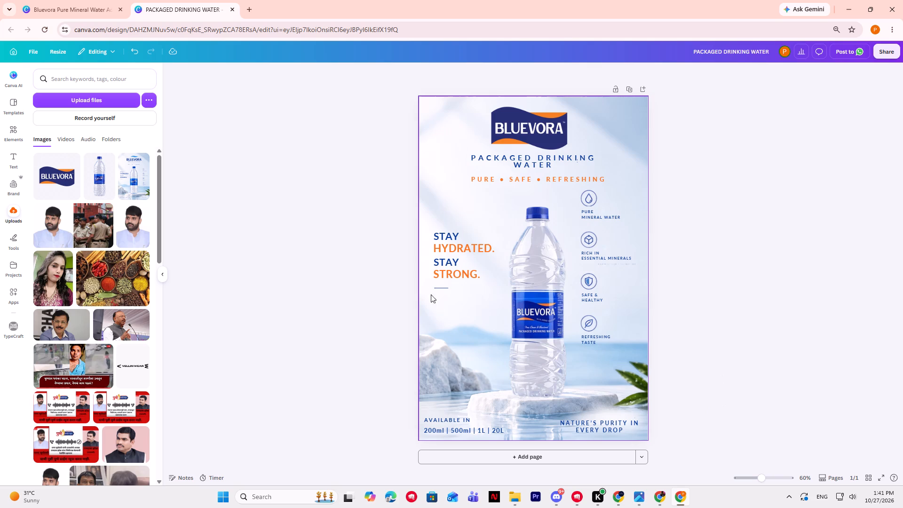
Lengthen the blue divider line under STAY STRONG. to nearly the width of the word STRONG.
{"action": "left_click", "coordinate": [443, 288]}
{"action": "left_click_drag", "start_coordinate": [447, 287], "coordinate": [474, 290]}
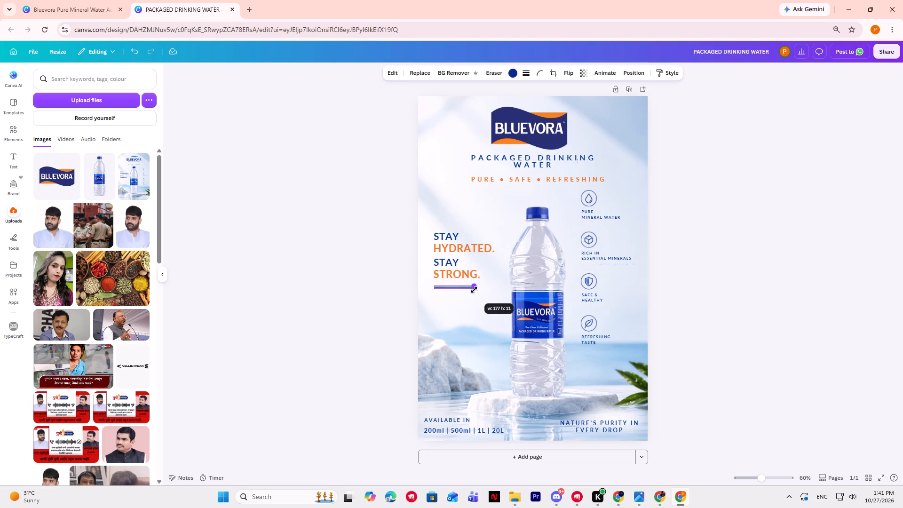
{"action": "left_click_drag", "start_coordinate": [474, 290], "coordinate": [476, 290]}
{"action": "left_click", "coordinate": [705, 283]}
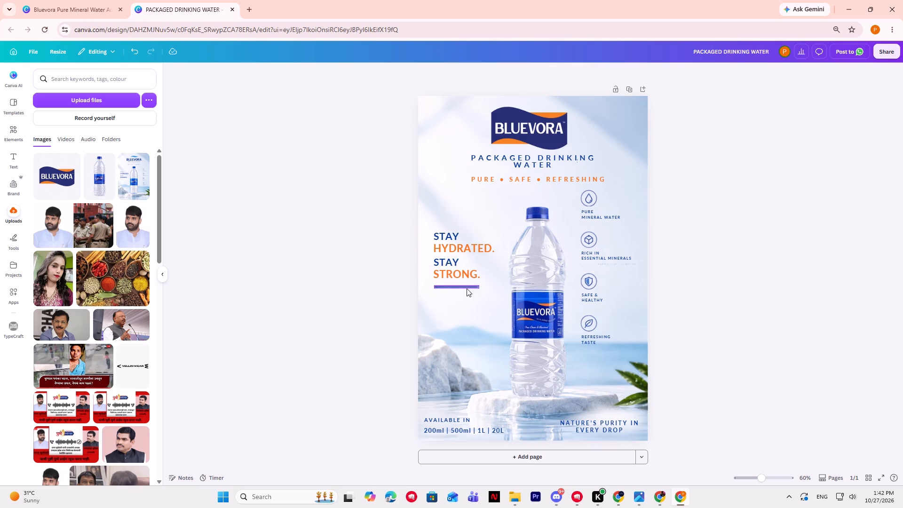
{"action": "left_click", "coordinate": [467, 288]}
{"action": "double_click", "coordinate": [800, 289]}
Download the poster as a high-quality PNG at size 1.
{"action": "left_click", "coordinate": [886, 50]}
{"action": "left_click", "coordinate": [766, 224]}
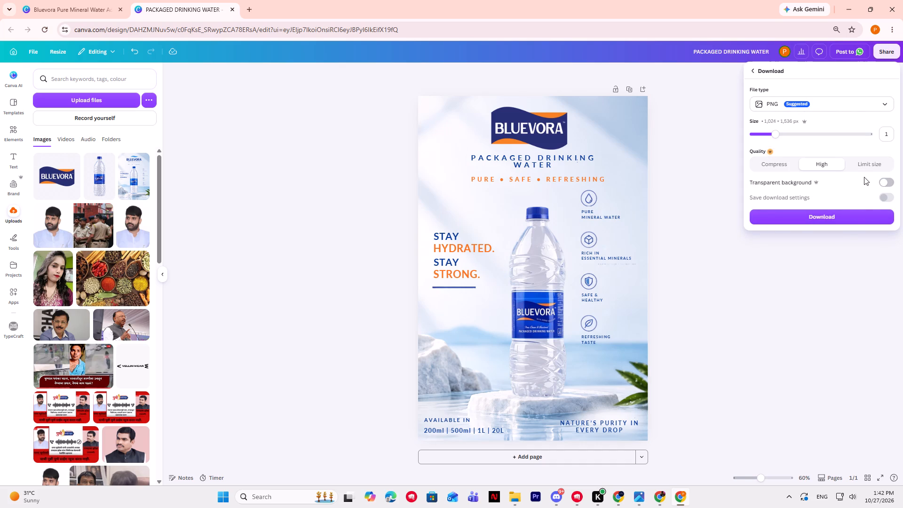
{"action": "left_click", "coordinate": [854, 216]}
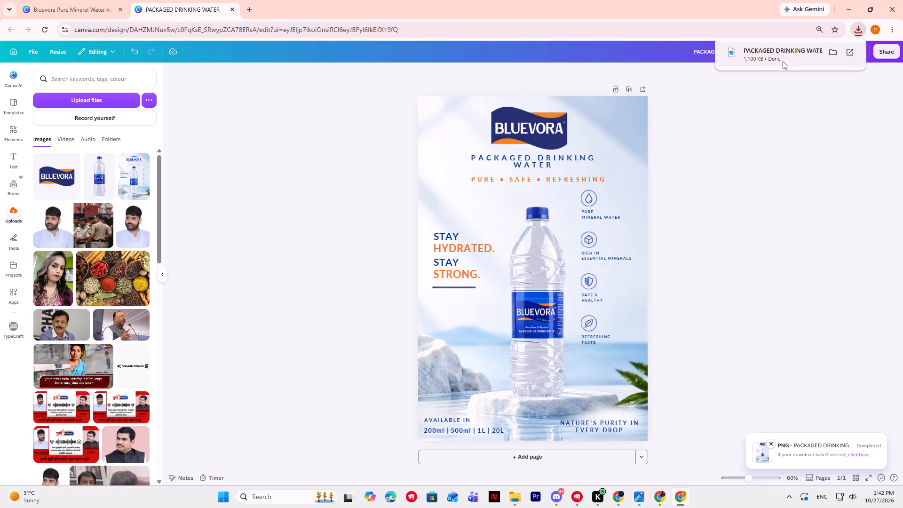
Erase the faint embossed mark on the bottle's upper shoulder using Magic Eraser with brush size 21, and check the bottle on the poster.
{"action": "left_click", "coordinate": [534, 258]}
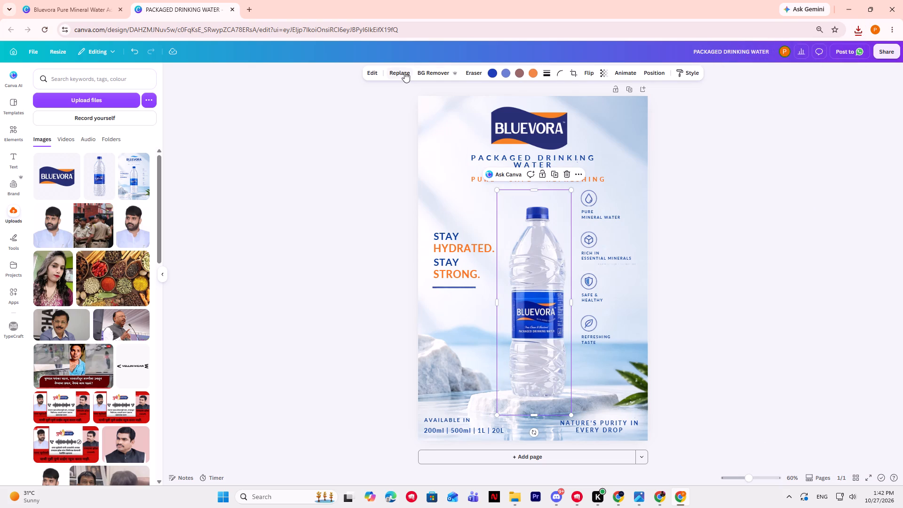
{"action": "left_click", "coordinate": [464, 71]}
{"action": "left_click", "coordinate": [474, 94]}
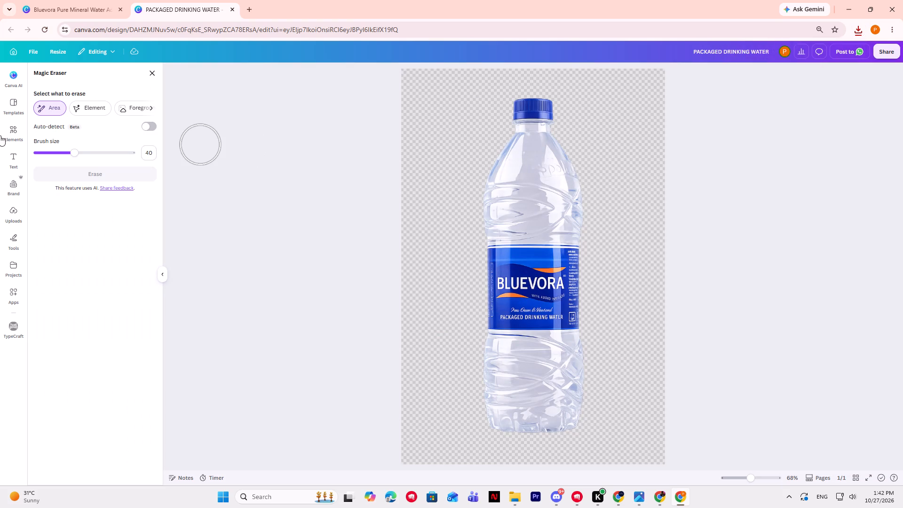
{"action": "left_click_drag", "start_coordinate": [74, 152], "coordinate": [55, 152]}
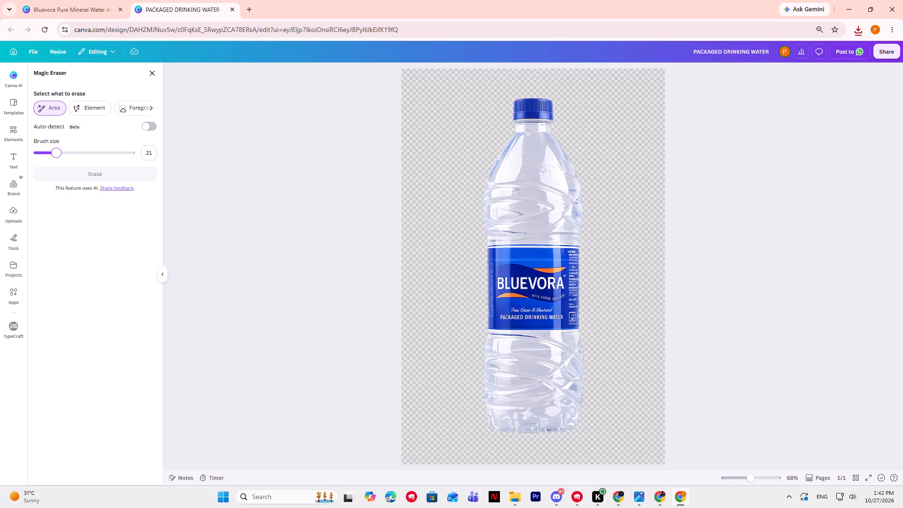
{"action": "left_click_drag", "start_coordinate": [545, 168], "coordinate": [560, 172]}
{"action": "left_click", "coordinate": [560, 172]}
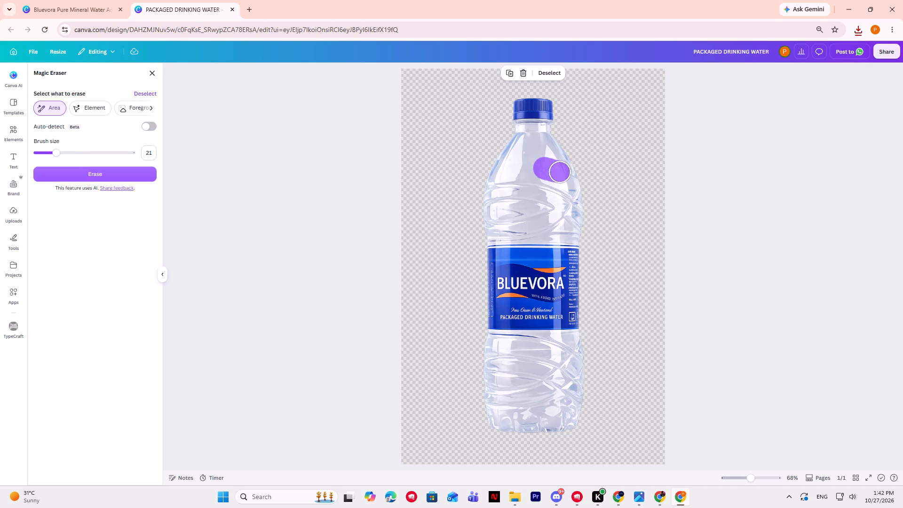
{"action": "left_click", "coordinate": [96, 177]}
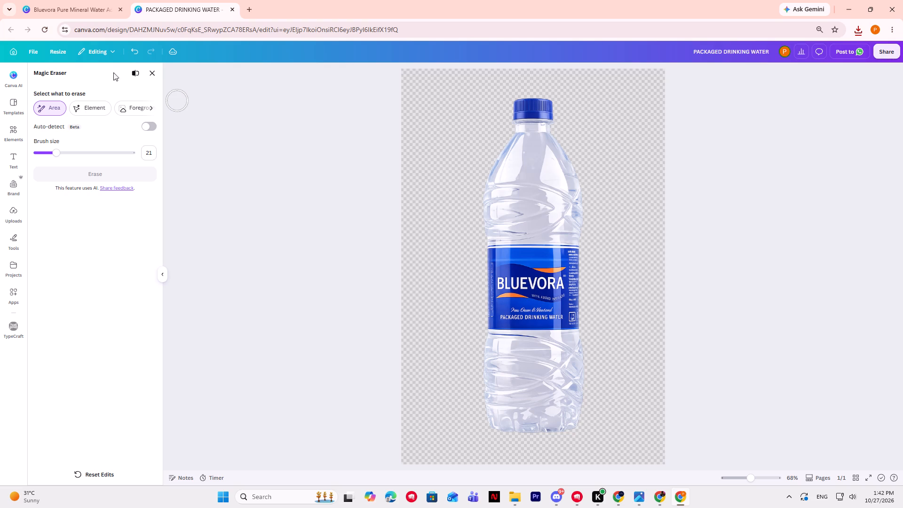
{"action": "left_click", "coordinate": [156, 77]}
{"action": "double_click", "coordinate": [783, 239]}
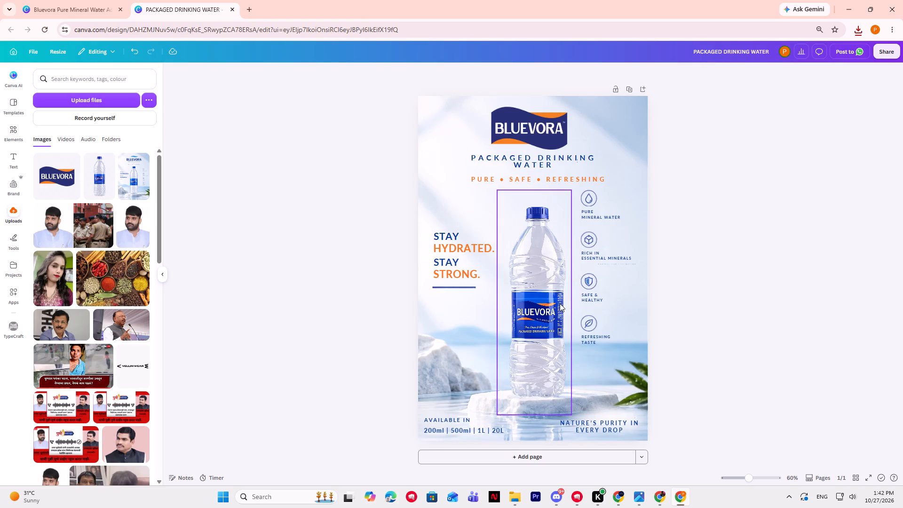
{"action": "scroll", "coordinate": [548, 309], "scroll_direction": "up", "scroll_amount": 5, "text": "ctrl"}
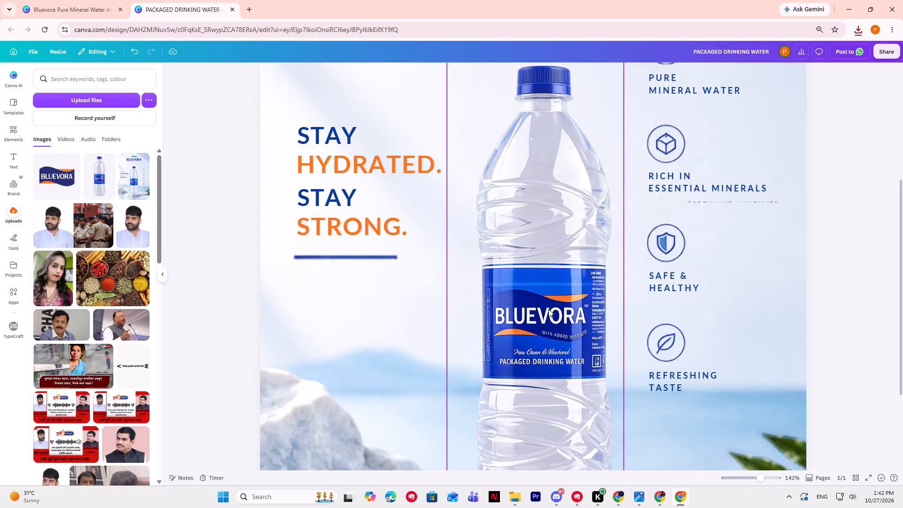
Download the full poster as a high-quality PNG at size 1.
{"action": "scroll", "coordinate": [548, 309], "scroll_direction": "down", "scroll_amount": 3, "text": "ctrl"}
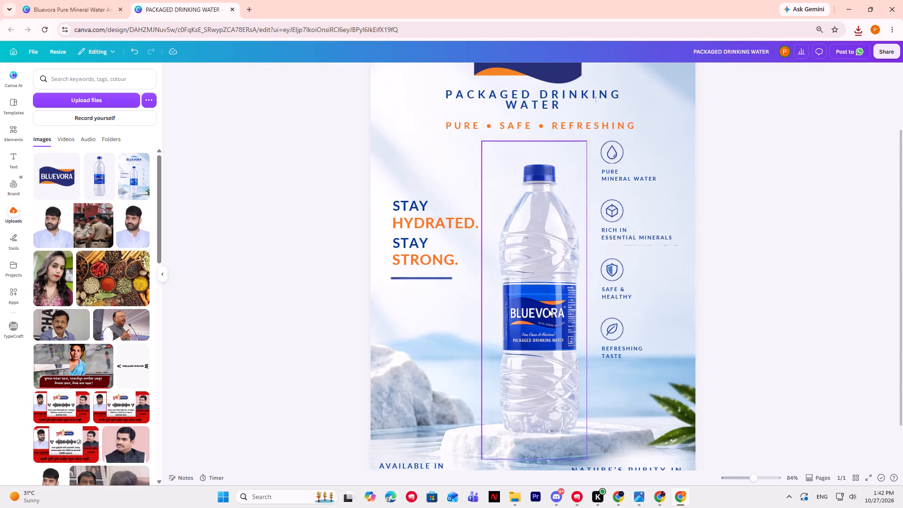
{"action": "scroll", "coordinate": [548, 309], "scroll_direction": "down", "scroll_amount": 2, "text": "ctrl"}
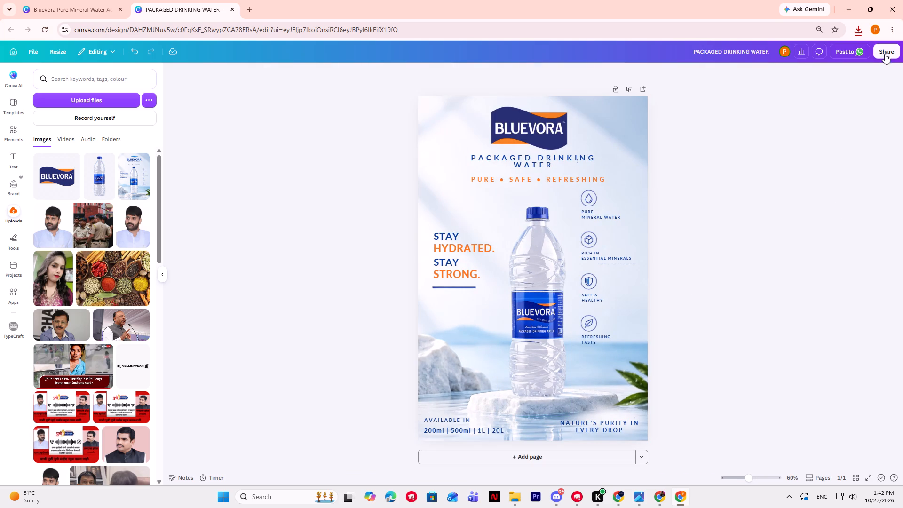
{"action": "left_click", "coordinate": [886, 51]}
{"action": "left_click", "coordinate": [771, 225]}
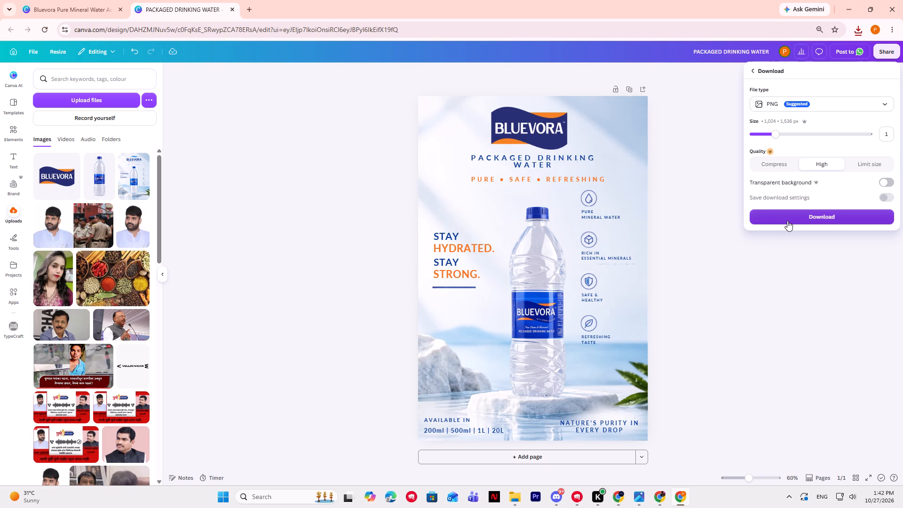
{"action": "left_click", "coordinate": [787, 221]}
Try to bring the newly downloaded poster PNG into WhatsApp in the other Chrome window.
{"action": "left_click_drag", "start_coordinate": [774, 53], "coordinate": [304, 13]}
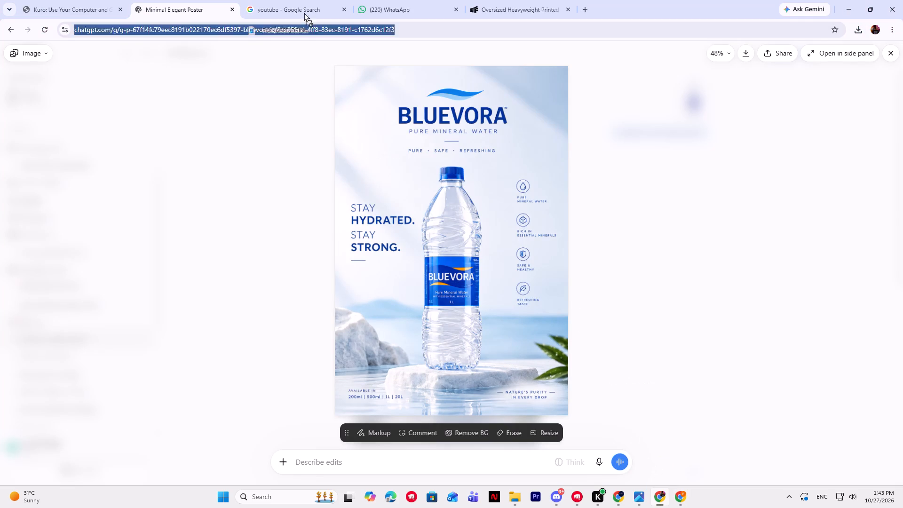
{"action": "left_click_drag", "start_coordinate": [304, 13], "coordinate": [383, 1]}
{"action": "left_click", "coordinate": [383, 1]}
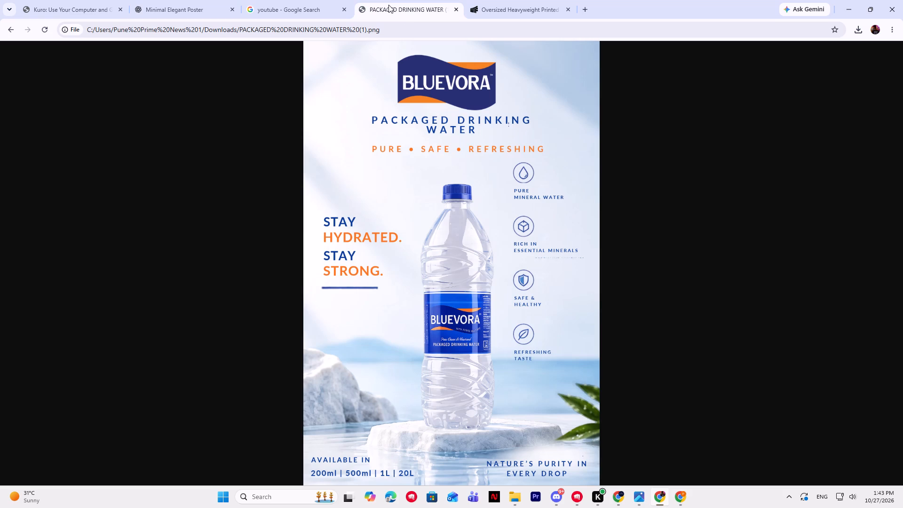
{"action": "key", "text": "ctrl+z"}
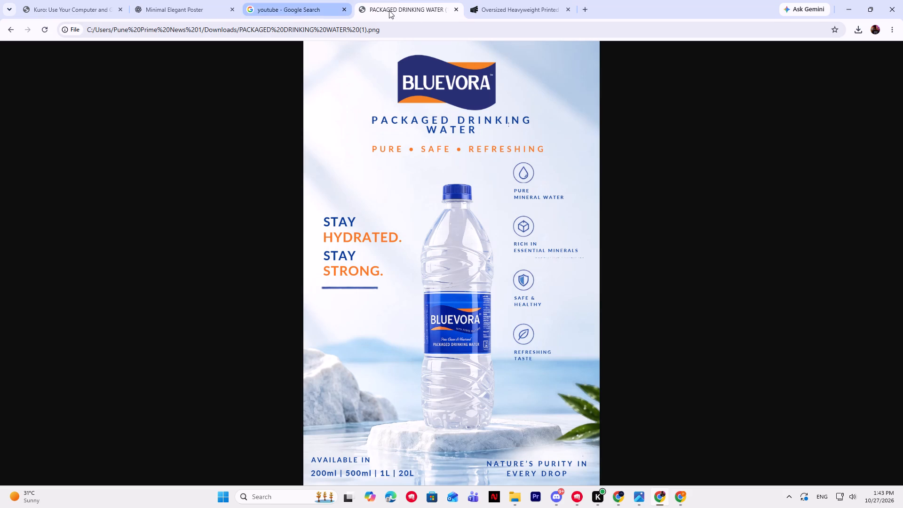
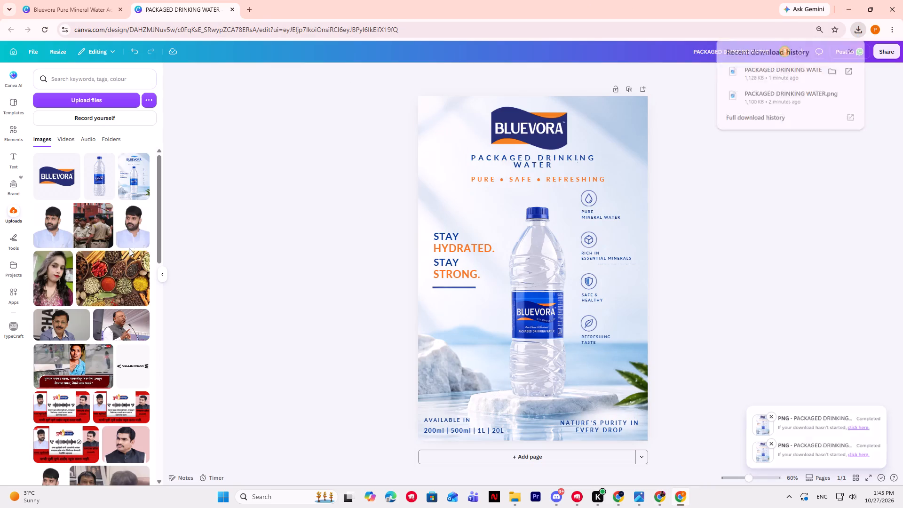
Add a second page to the design and place the uploaded poster image on it, enlarged to fill the page.
{"action": "scroll", "coordinate": [622, 236], "scroll_direction": "down", "scroll_amount": 6}
{"action": "left_click", "coordinate": [551, 454]}
{"action": "scroll", "coordinate": [352, 217], "scroll_direction": "down", "scroll_amount": 5}
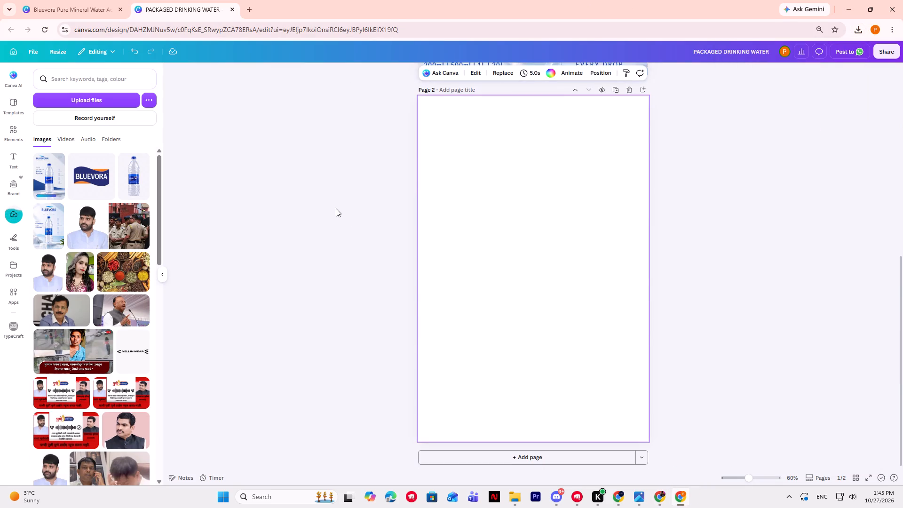
{"action": "left_click_drag", "start_coordinate": [42, 174], "coordinate": [458, 183]}
{"action": "left_click", "coordinate": [458, 183]}
{"action": "left_click_drag", "start_coordinate": [467, 196], "coordinate": [446, 136]}
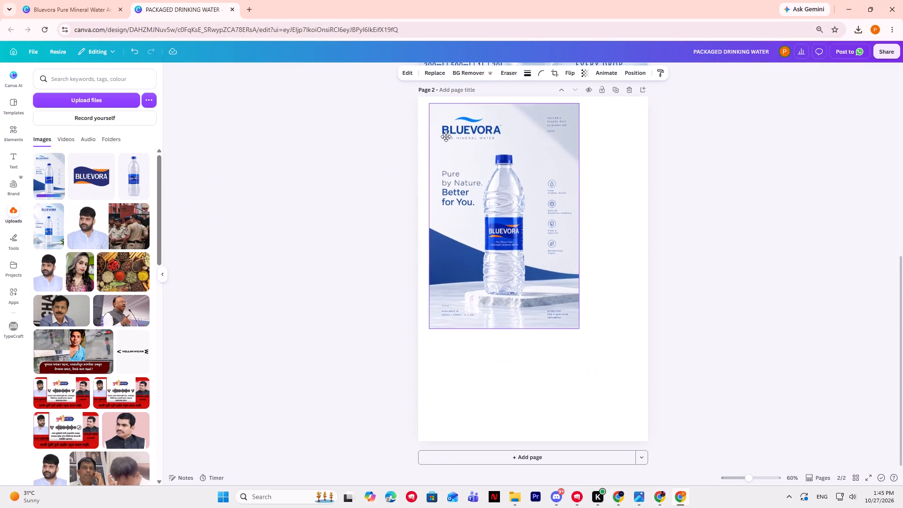
{"action": "left_click_drag", "start_coordinate": [446, 136], "coordinate": [438, 132]}
{"action": "left_click_drag", "start_coordinate": [569, 323], "coordinate": [568, 323]}
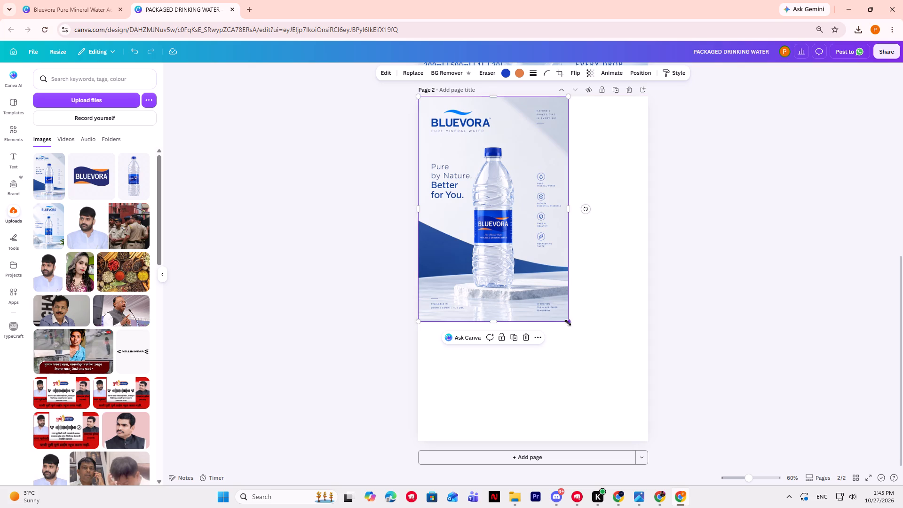
{"action": "left_click_drag", "start_coordinate": [568, 323], "coordinate": [633, 453]}
{"action": "left_click", "coordinate": [633, 453]}
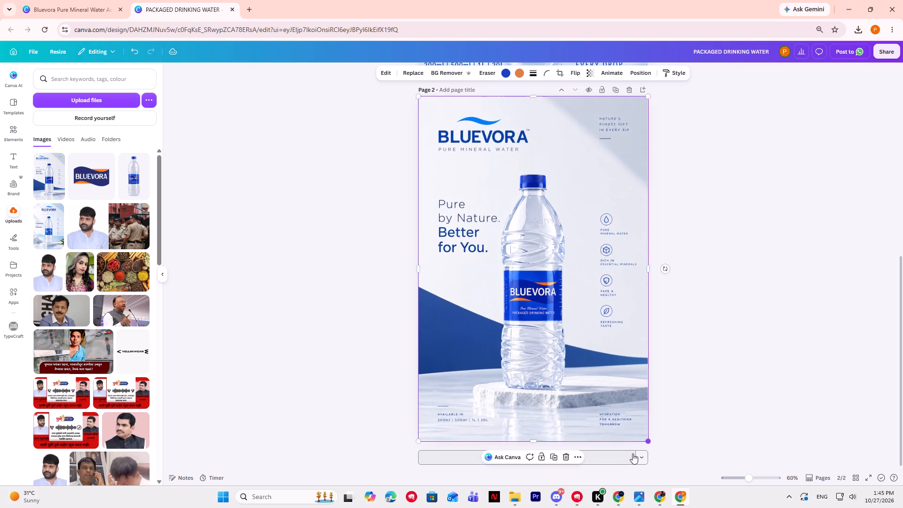
Split the poster image on page 2 into editable layers with Magic Layers.
{"action": "scroll", "coordinate": [699, 225], "scroll_direction": "up", "scroll_amount": 12}
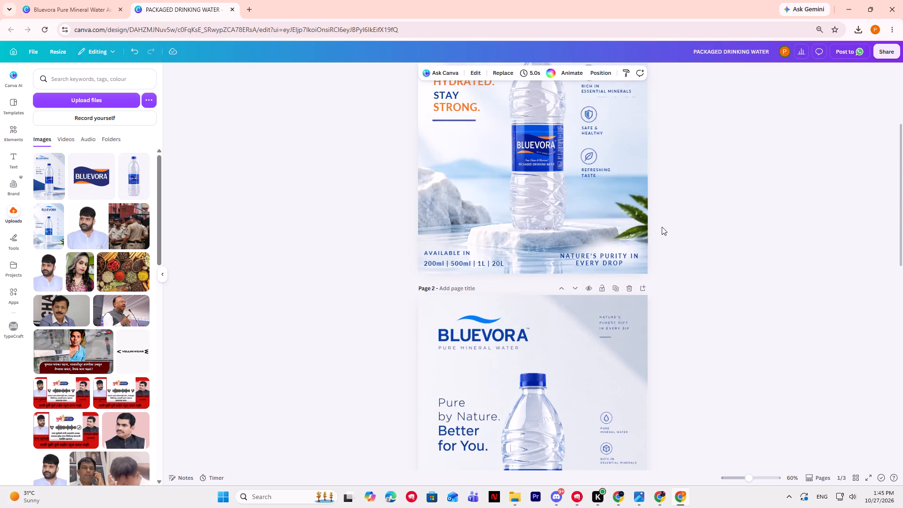
{"action": "scroll", "coordinate": [656, 232], "scroll_direction": "down", "scroll_amount": 3}
{"action": "double_click", "coordinate": [557, 302]}
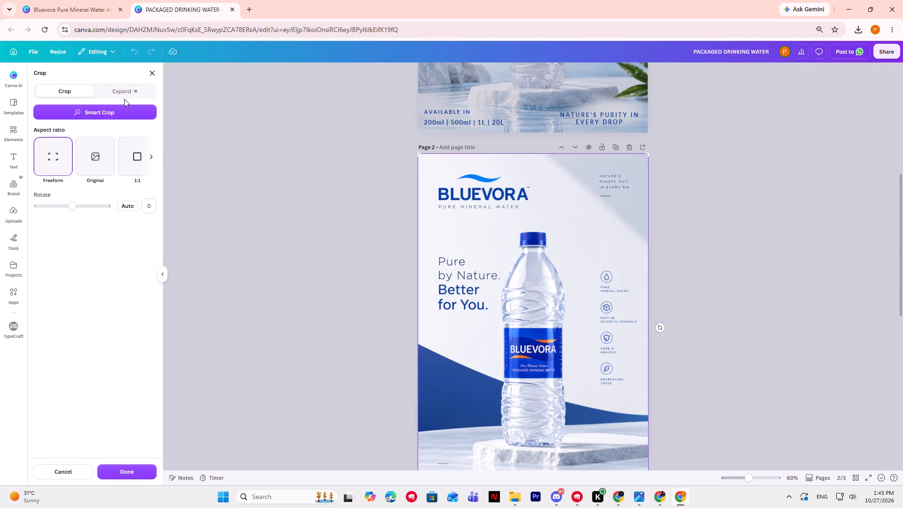
{"action": "left_click", "coordinate": [147, 75]}
{"action": "left_click", "coordinate": [428, 176]}
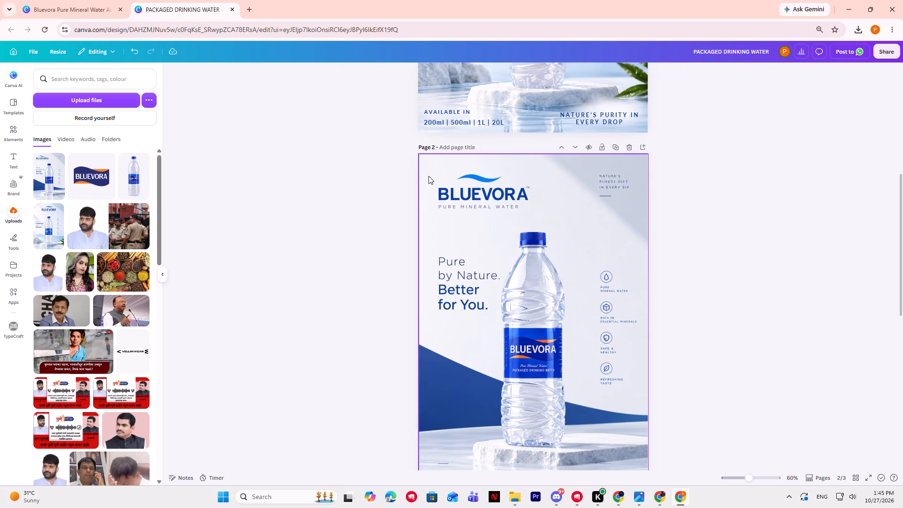
{"action": "left_click", "coordinate": [428, 176]}
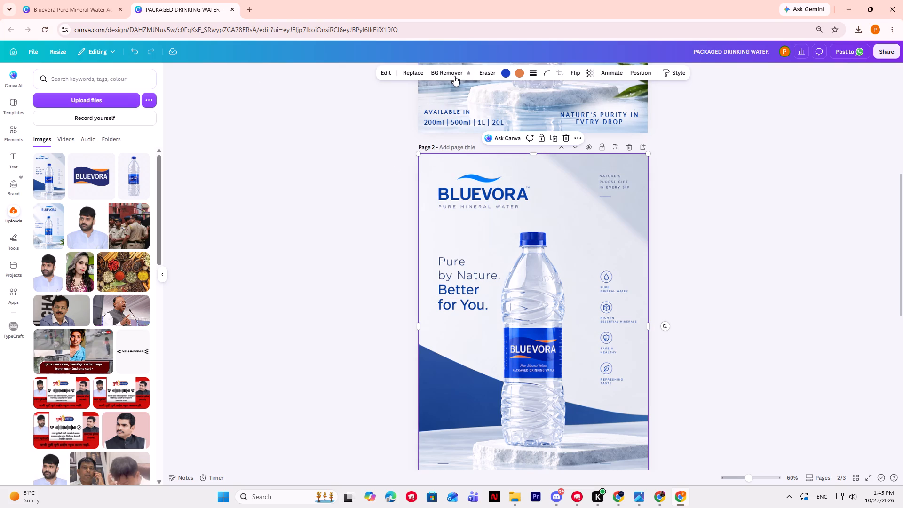
{"action": "left_click", "coordinate": [386, 73]}
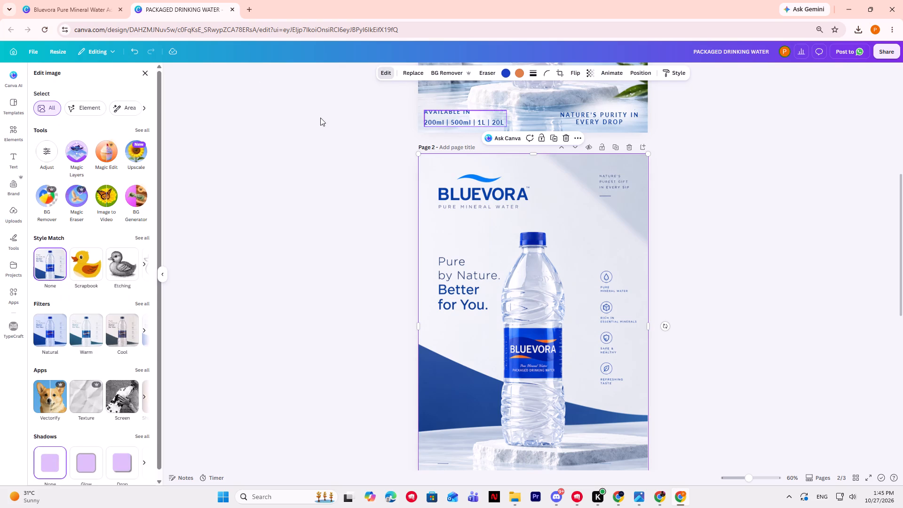
{"action": "left_click", "coordinate": [84, 154]}
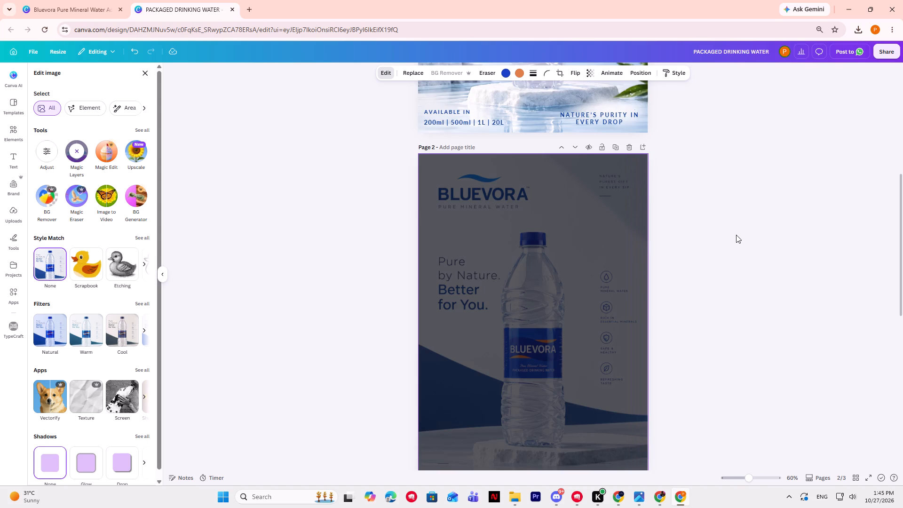
{"action": "scroll", "coordinate": [736, 235], "scroll_direction": "up", "scroll_amount": 5}
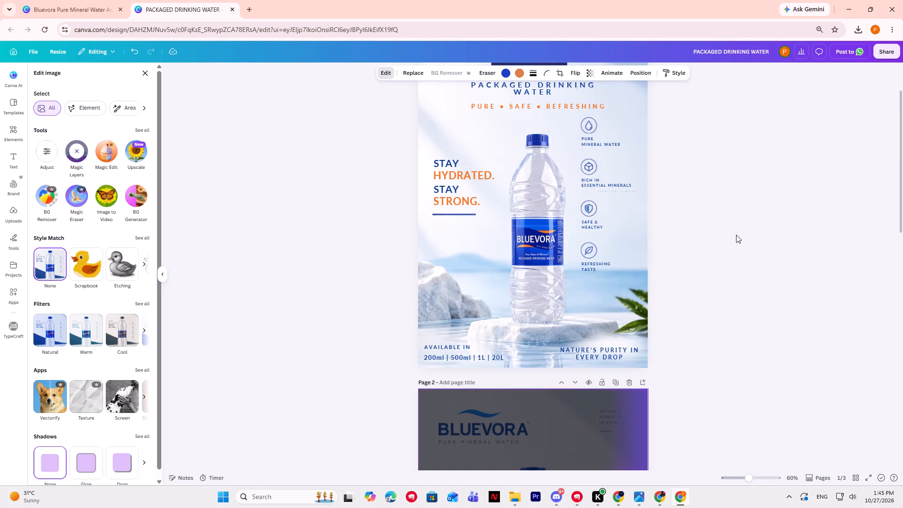
{"action": "scroll", "coordinate": [736, 235], "scroll_direction": "down", "scroll_amount": 5}
{"action": "scroll", "coordinate": [736, 235], "scroll_direction": "up", "scroll_amount": 4}
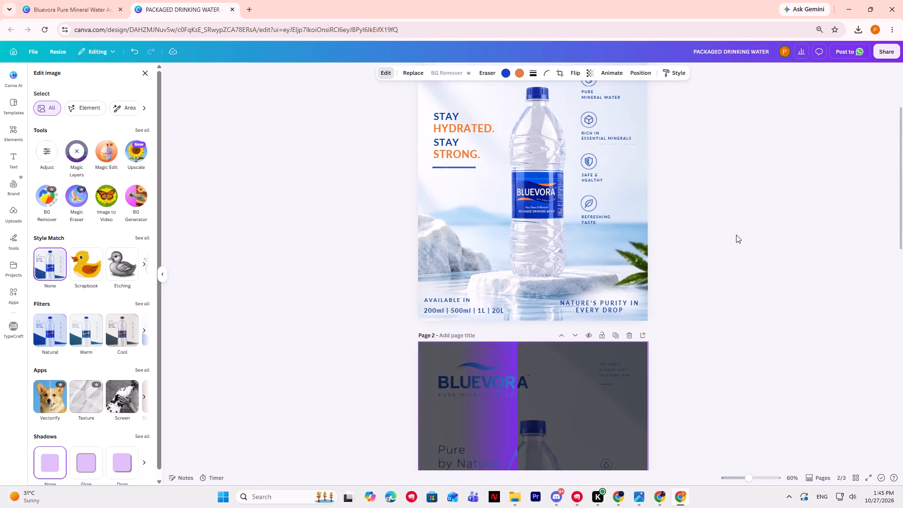
{"action": "scroll", "coordinate": [736, 235], "scroll_direction": "up", "scroll_amount": 1}
{"action": "scroll", "coordinate": [736, 235], "scroll_direction": "down", "scroll_amount": 5}
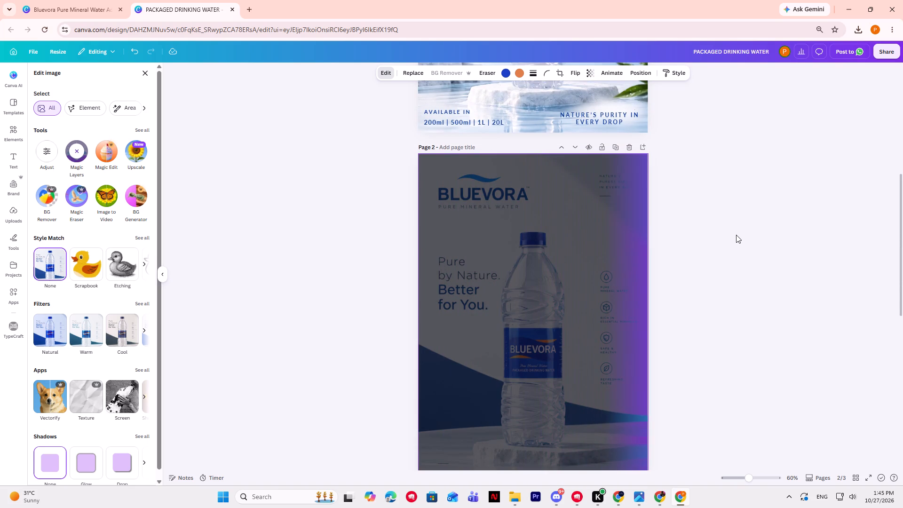
{"action": "scroll", "coordinate": [736, 235], "scroll_direction": "up", "scroll_amount": 8}
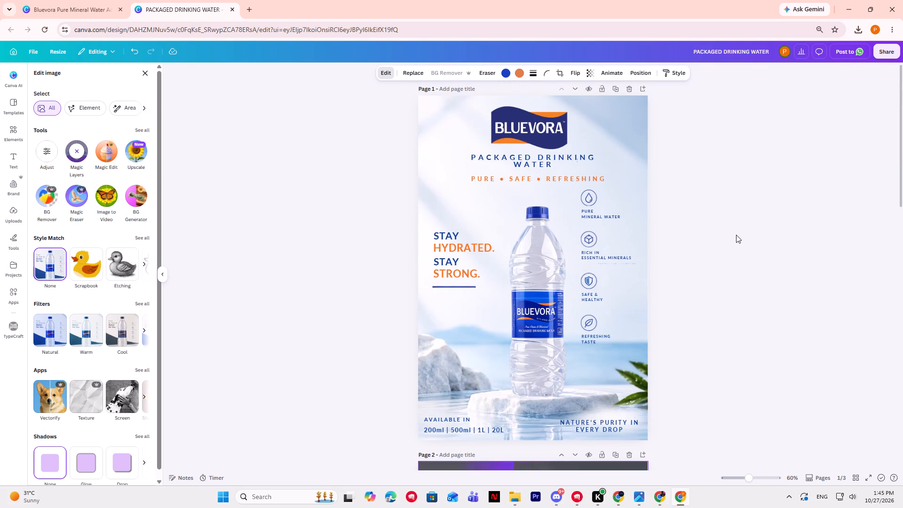
{"action": "scroll", "coordinate": [736, 235], "scroll_direction": "down", "scroll_amount": 6}
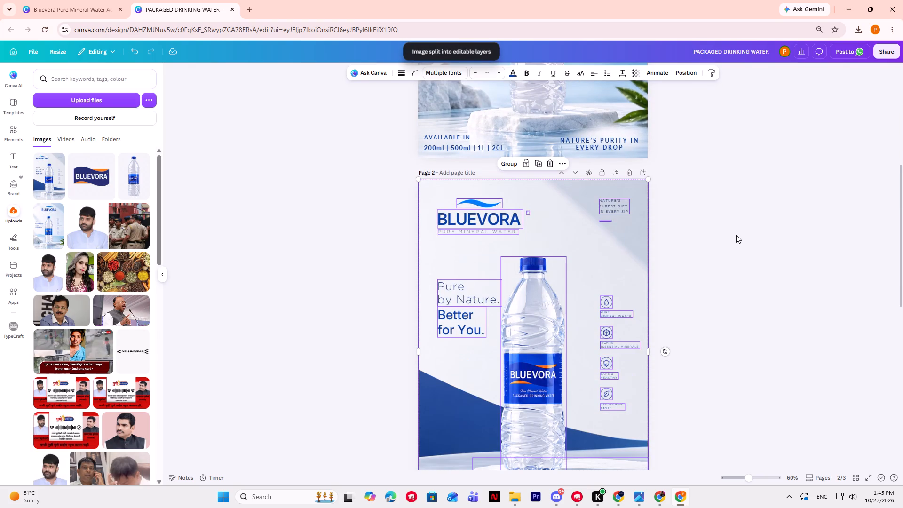
{"action": "double_click", "coordinate": [736, 235]}
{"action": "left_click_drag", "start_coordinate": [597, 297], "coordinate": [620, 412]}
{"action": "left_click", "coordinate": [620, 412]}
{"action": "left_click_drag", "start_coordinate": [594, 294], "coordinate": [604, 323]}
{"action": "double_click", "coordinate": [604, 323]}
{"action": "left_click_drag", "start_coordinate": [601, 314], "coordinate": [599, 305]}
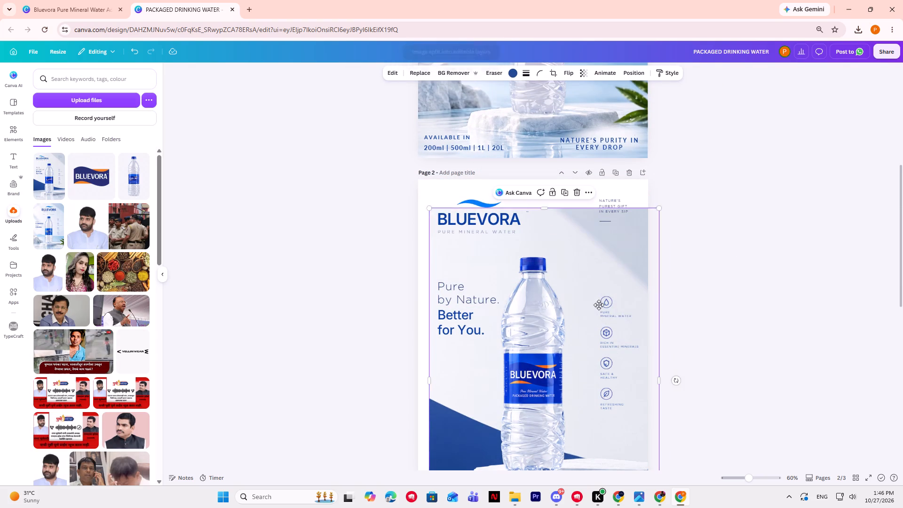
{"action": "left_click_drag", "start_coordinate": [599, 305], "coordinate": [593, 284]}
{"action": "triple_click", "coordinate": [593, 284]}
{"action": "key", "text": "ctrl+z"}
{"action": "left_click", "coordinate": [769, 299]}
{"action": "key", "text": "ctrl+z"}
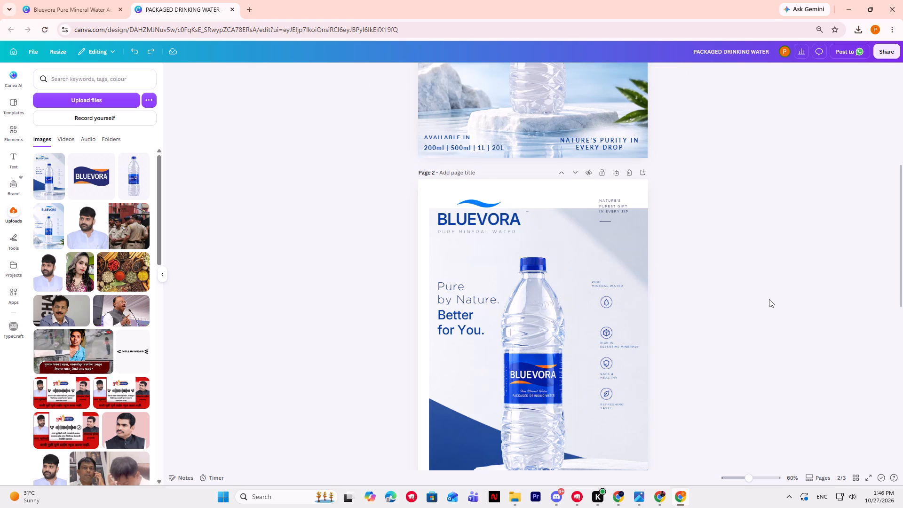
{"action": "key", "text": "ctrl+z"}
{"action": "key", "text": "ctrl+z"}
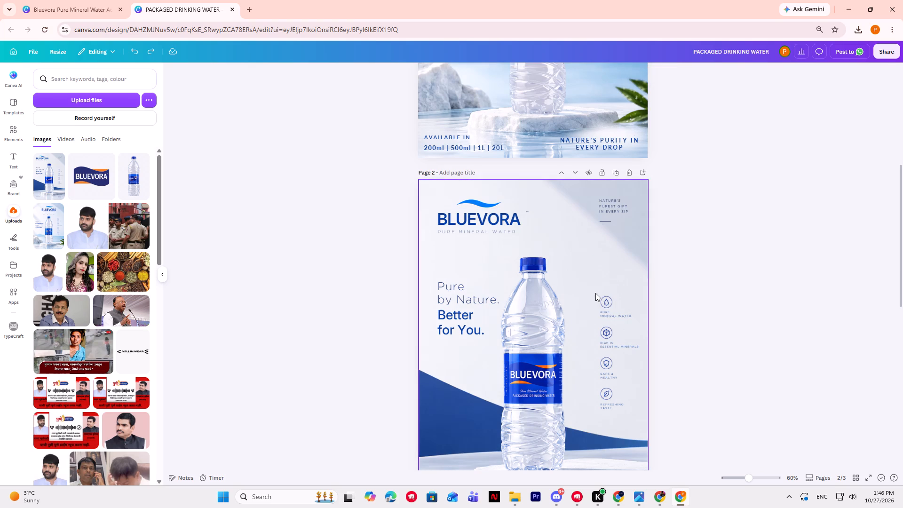
Group the four feature icons with their labels on page 2 and enlarge the group.
{"action": "left_click_drag", "start_coordinate": [595, 293], "coordinate": [613, 408]}
{"action": "left_click", "coordinate": [613, 408]}
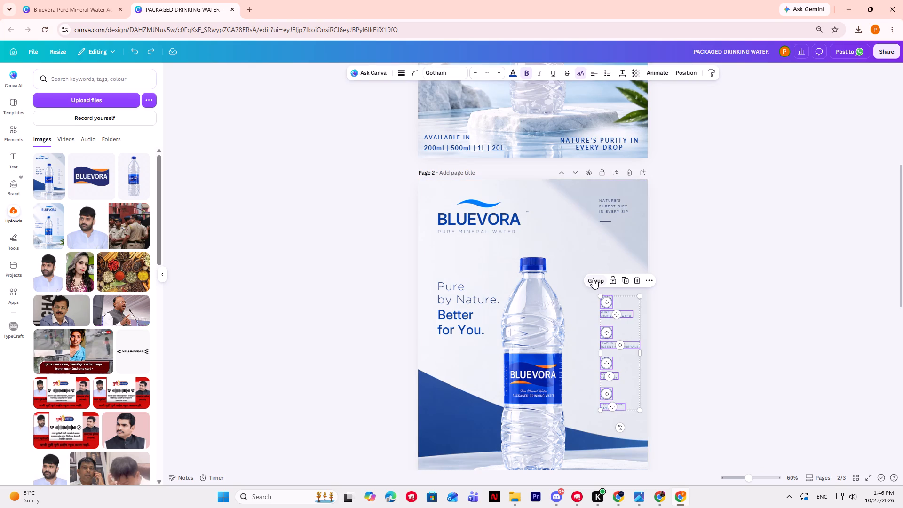
{"action": "left_click", "coordinate": [593, 278]}
{"action": "left_click", "coordinate": [602, 297]}
{"action": "left_click_drag", "start_coordinate": [602, 297], "coordinate": [569, 238]}
{"action": "left_click", "coordinate": [721, 318]}
Position the enlarged feature group between the page 2 bottle and the page's right edge, clear of the bottle.
{"action": "left_click_drag", "start_coordinate": [596, 319], "coordinate": [599, 336]}
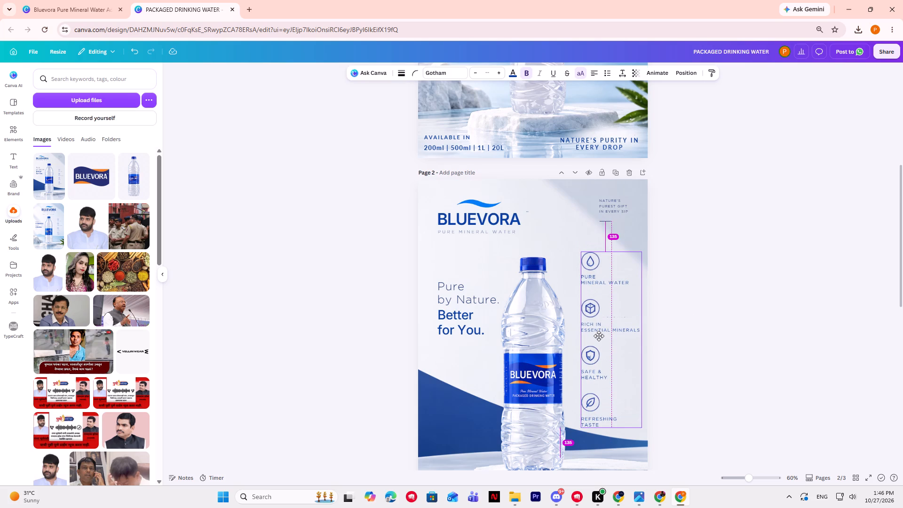
{"action": "left_click_drag", "start_coordinate": [599, 336], "coordinate": [600, 340]}
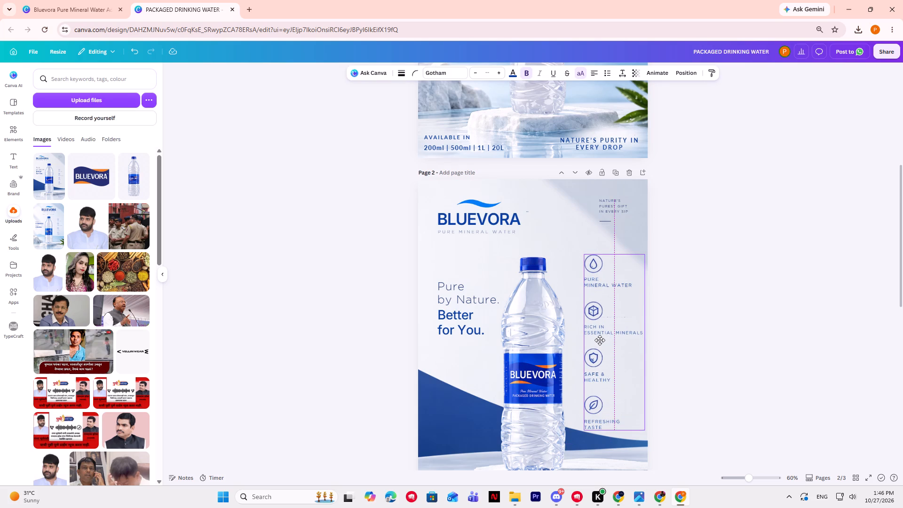
{"action": "left_click_drag", "start_coordinate": [600, 340], "coordinate": [602, 341]}
{"action": "double_click", "coordinate": [602, 341]}
{"action": "left_click", "coordinate": [740, 314]}
Delete the bottle image from page 2.
{"action": "double_click", "coordinate": [539, 327]}
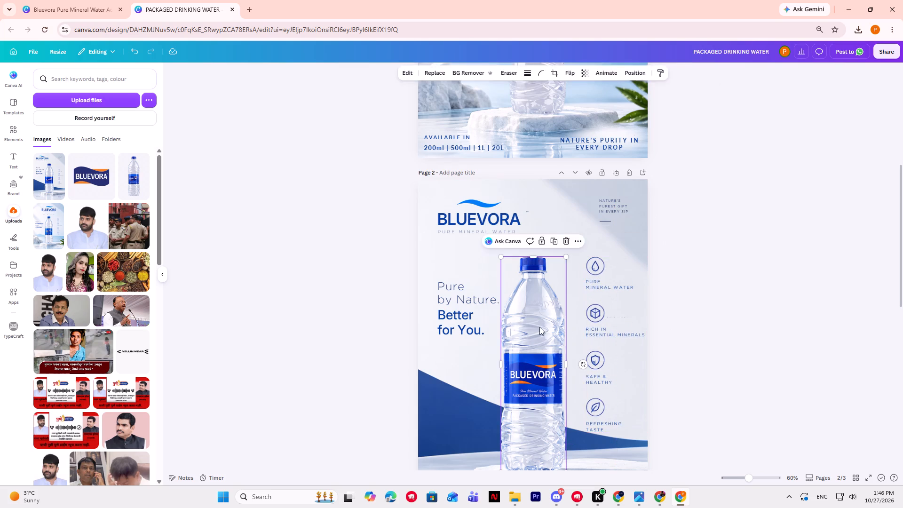
{"action": "key", "text": "Delete"}
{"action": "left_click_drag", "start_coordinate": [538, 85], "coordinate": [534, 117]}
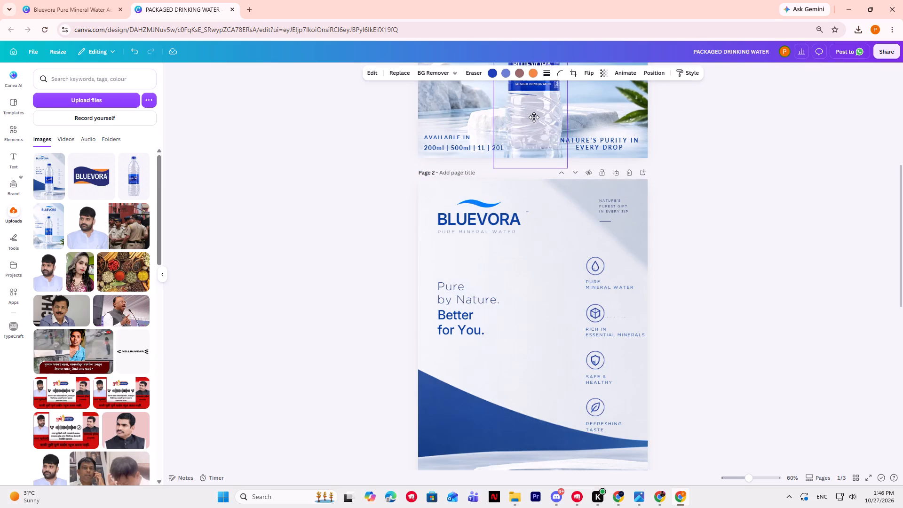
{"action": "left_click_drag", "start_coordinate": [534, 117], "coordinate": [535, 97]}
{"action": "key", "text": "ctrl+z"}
Duplicate the page 1 bottle and move the copy onto page 2 between the headline and the feature icons.
{"action": "scroll", "coordinate": [729, 183], "scroll_direction": "up", "scroll_amount": 7}
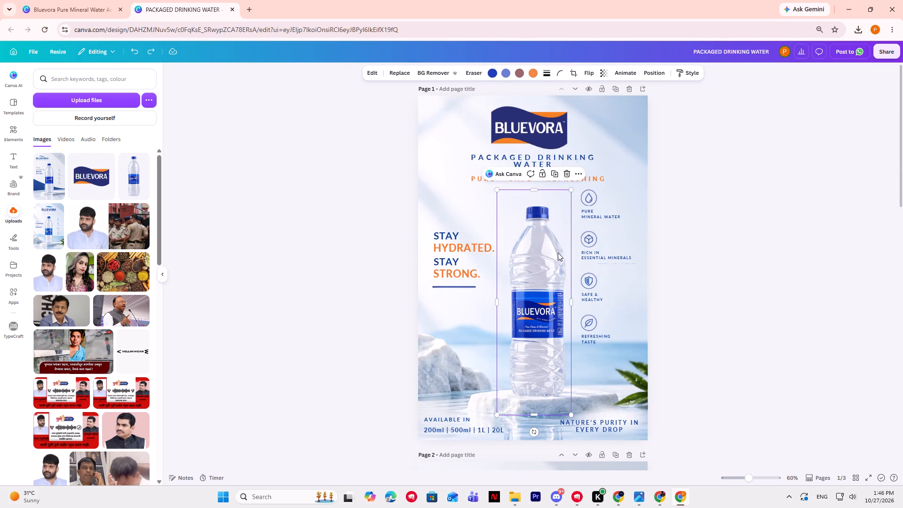
{"action": "double_click", "coordinate": [553, 174]}
{"action": "scroll", "coordinate": [566, 286], "scroll_direction": "down", "scroll_amount": 5}
{"action": "left_click_drag", "start_coordinate": [554, 117], "coordinate": [540, 366]}
{"action": "left_click", "coordinate": [540, 366]}
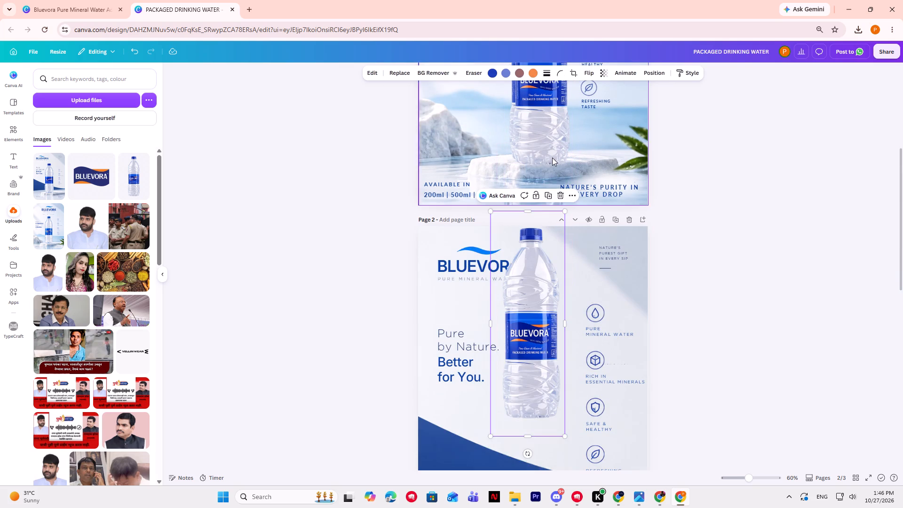
Delete the extra bottle copy left on page 1.
{"action": "left_click", "coordinate": [552, 158]}
{"action": "key", "text": "Delete"}
Move the bottle on page 2 down so it stands on the stone podium, between the headline and the features.
{"action": "scroll", "coordinate": [662, 285], "scroll_direction": "down", "scroll_amount": 5}
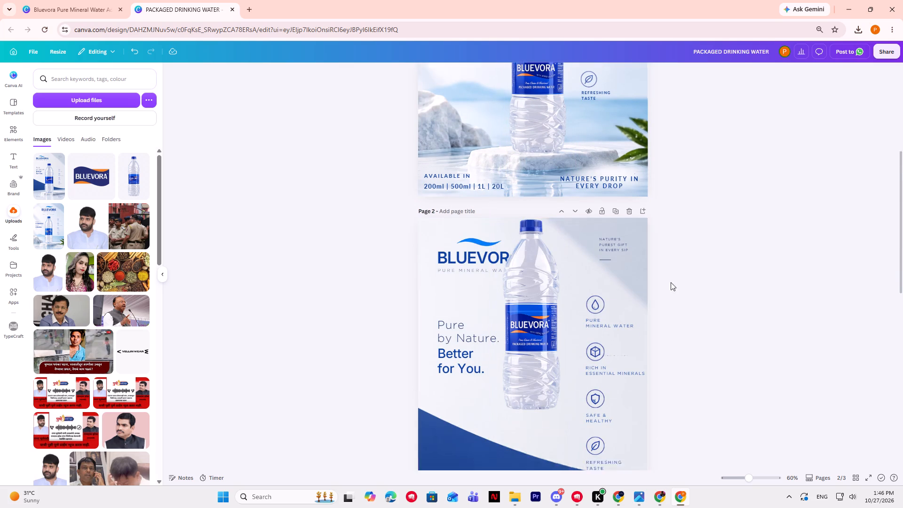
{"action": "left_click_drag", "start_coordinate": [532, 143], "coordinate": [541, 245]}
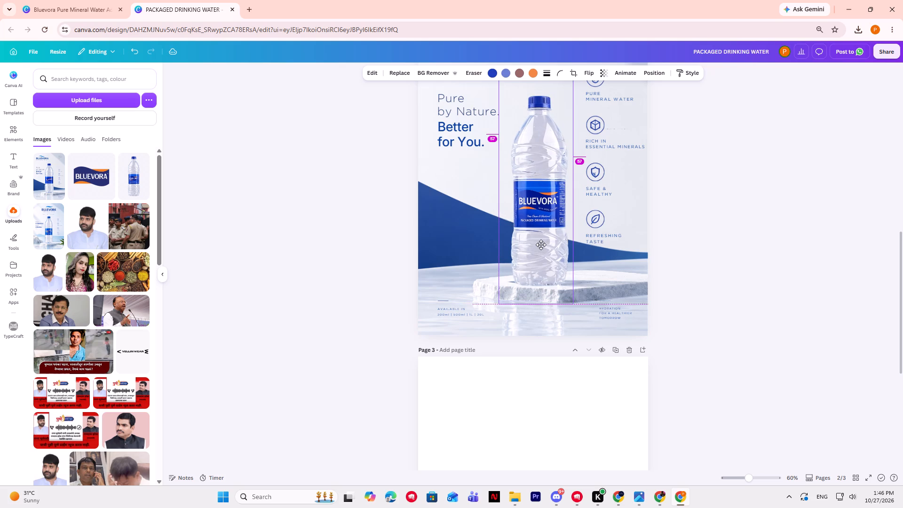
{"action": "left_click_drag", "start_coordinate": [541, 245], "coordinate": [536, 244]}
{"action": "left_click", "coordinate": [536, 244]}
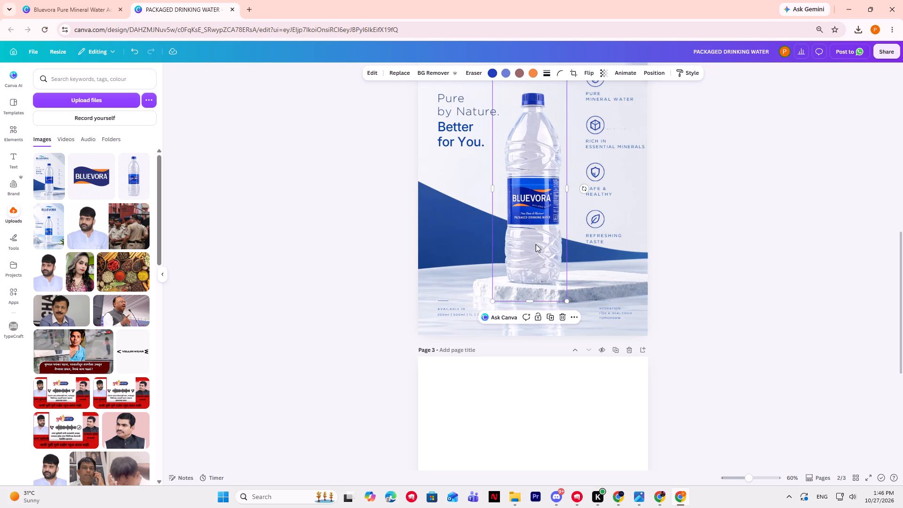
{"action": "scroll", "coordinate": [677, 254], "scroll_direction": "up", "scroll_amount": 7}
{"action": "scroll", "coordinate": [512, 344], "scroll_direction": "down", "scroll_amount": 4}
{"action": "left_click", "coordinate": [529, 307]}
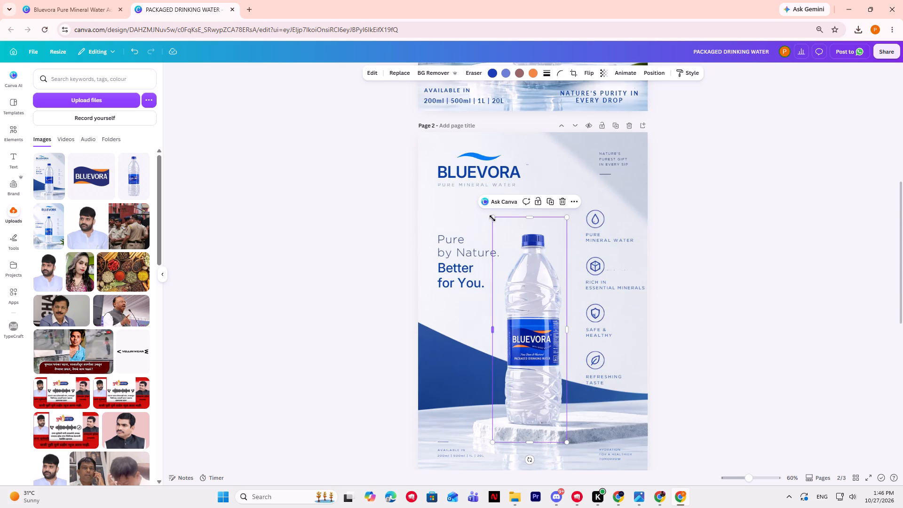
Enlarge the page 2 bottle slightly and realign it so its base stays on the podium.
{"action": "left_click", "coordinate": [492, 218]}
{"action": "left_click_drag", "start_coordinate": [492, 218], "coordinate": [475, 182]}
{"action": "left_click_drag", "start_coordinate": [539, 356], "coordinate": [544, 360]}
{"action": "double_click", "coordinate": [544, 360]}
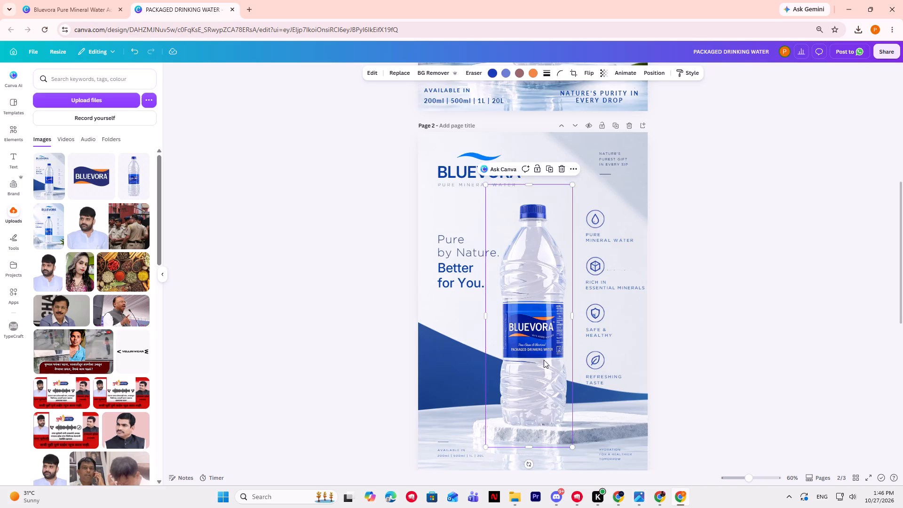
{"action": "left_click", "coordinate": [775, 308]}
{"action": "scroll", "coordinate": [747, 304], "scroll_direction": "up", "scroll_amount": 4}
{"action": "scroll", "coordinate": [742, 304], "scroll_direction": "down", "scroll_amount": 3}
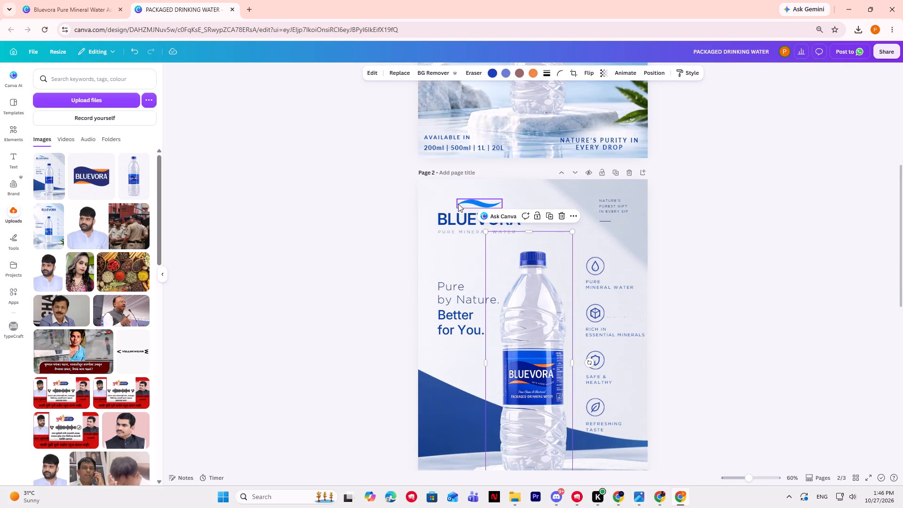
Delete the blue wave above the BLUEVORA heading on page 2.
{"action": "left_click", "coordinate": [472, 204]}
{"action": "key", "text": "Delete"}
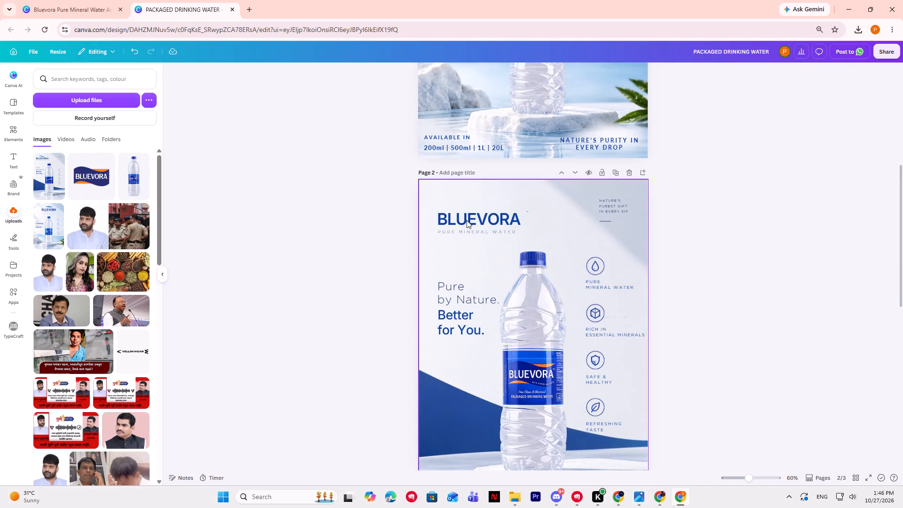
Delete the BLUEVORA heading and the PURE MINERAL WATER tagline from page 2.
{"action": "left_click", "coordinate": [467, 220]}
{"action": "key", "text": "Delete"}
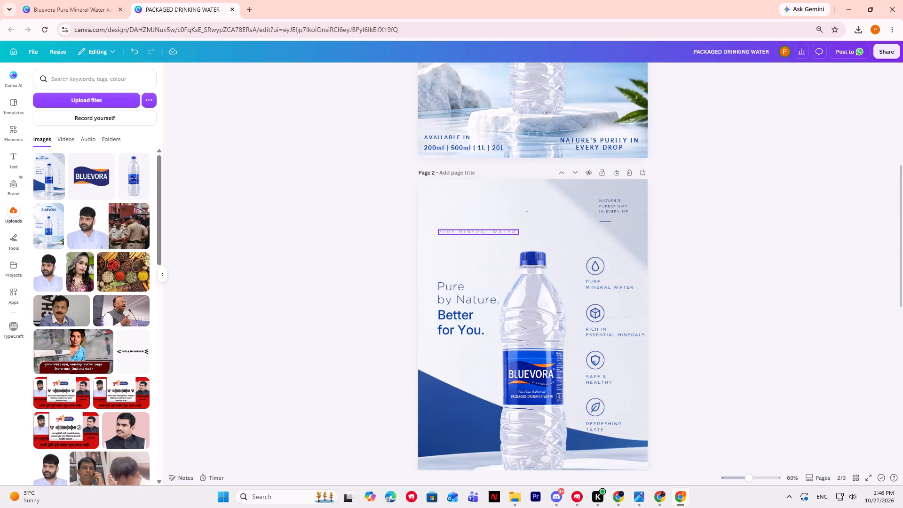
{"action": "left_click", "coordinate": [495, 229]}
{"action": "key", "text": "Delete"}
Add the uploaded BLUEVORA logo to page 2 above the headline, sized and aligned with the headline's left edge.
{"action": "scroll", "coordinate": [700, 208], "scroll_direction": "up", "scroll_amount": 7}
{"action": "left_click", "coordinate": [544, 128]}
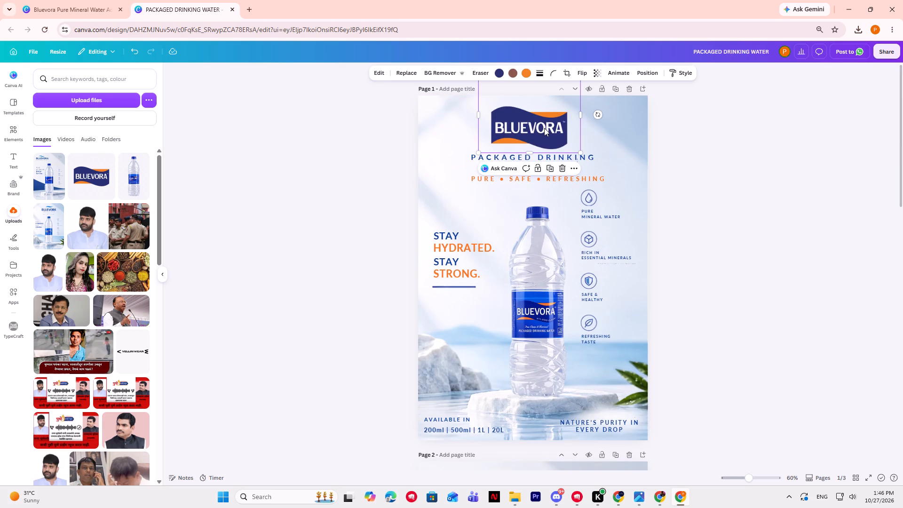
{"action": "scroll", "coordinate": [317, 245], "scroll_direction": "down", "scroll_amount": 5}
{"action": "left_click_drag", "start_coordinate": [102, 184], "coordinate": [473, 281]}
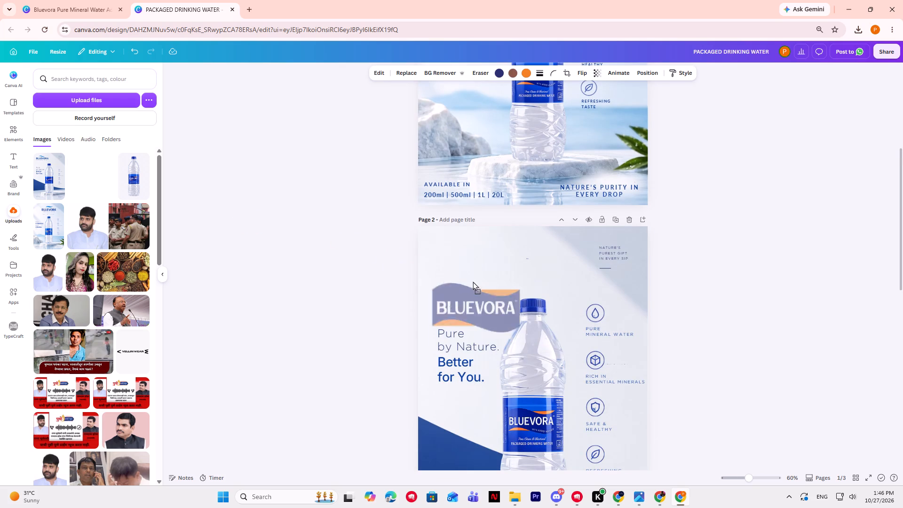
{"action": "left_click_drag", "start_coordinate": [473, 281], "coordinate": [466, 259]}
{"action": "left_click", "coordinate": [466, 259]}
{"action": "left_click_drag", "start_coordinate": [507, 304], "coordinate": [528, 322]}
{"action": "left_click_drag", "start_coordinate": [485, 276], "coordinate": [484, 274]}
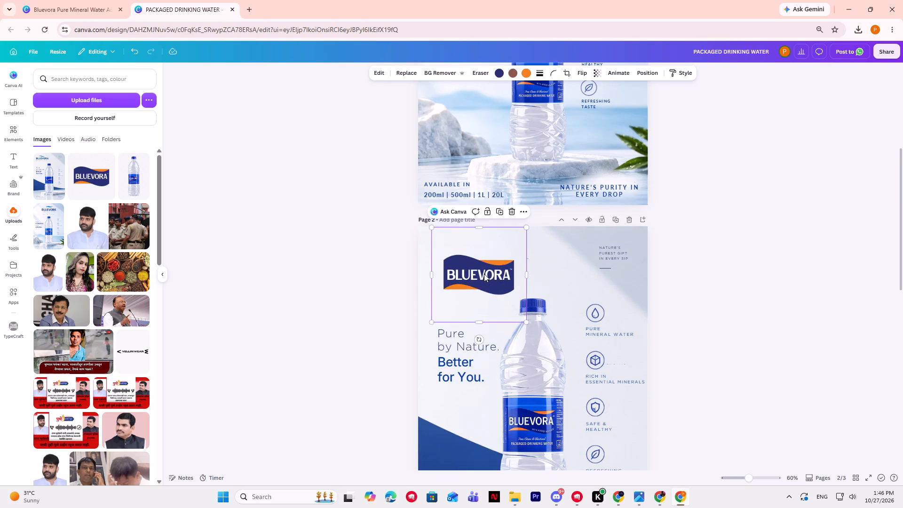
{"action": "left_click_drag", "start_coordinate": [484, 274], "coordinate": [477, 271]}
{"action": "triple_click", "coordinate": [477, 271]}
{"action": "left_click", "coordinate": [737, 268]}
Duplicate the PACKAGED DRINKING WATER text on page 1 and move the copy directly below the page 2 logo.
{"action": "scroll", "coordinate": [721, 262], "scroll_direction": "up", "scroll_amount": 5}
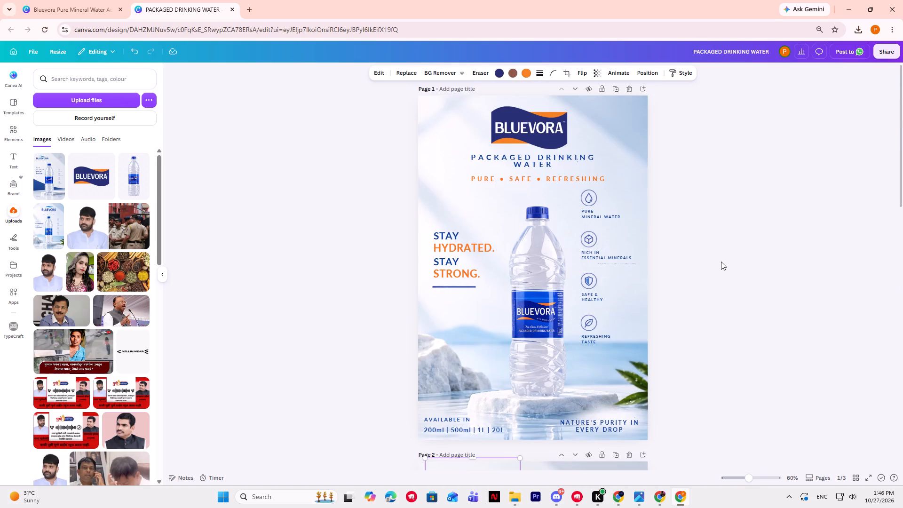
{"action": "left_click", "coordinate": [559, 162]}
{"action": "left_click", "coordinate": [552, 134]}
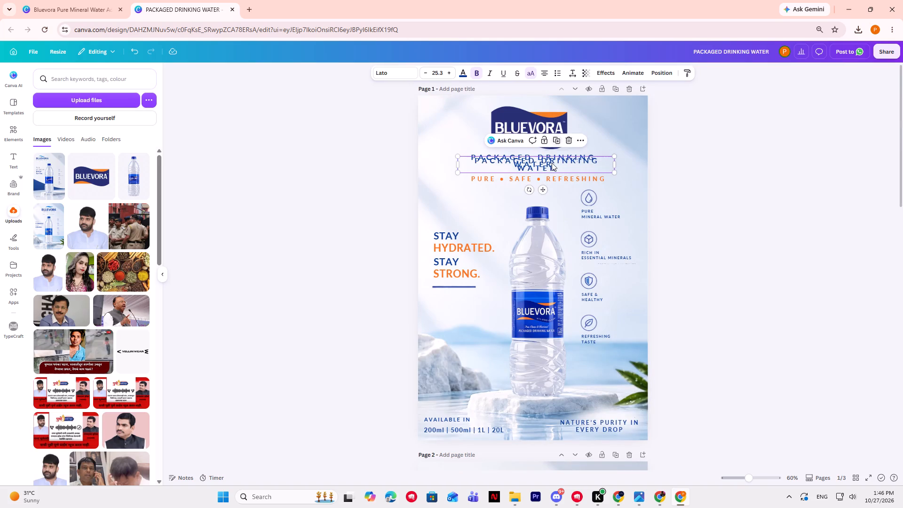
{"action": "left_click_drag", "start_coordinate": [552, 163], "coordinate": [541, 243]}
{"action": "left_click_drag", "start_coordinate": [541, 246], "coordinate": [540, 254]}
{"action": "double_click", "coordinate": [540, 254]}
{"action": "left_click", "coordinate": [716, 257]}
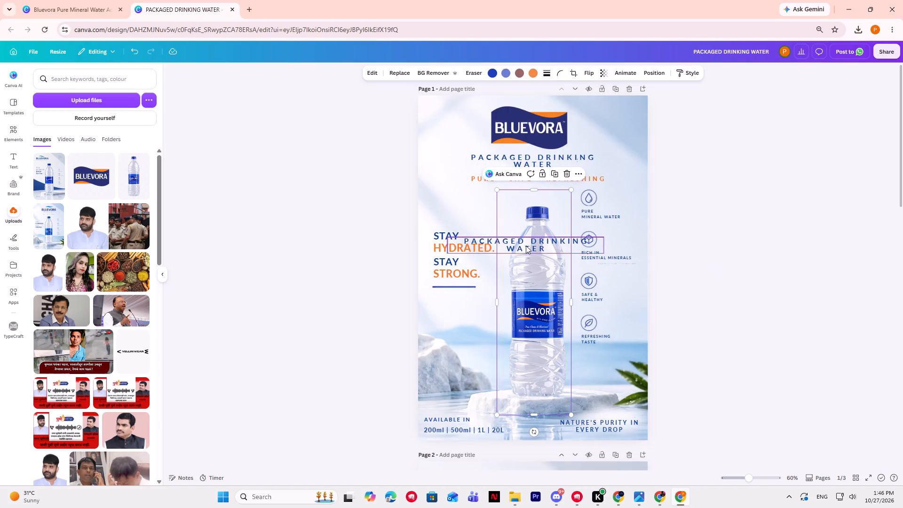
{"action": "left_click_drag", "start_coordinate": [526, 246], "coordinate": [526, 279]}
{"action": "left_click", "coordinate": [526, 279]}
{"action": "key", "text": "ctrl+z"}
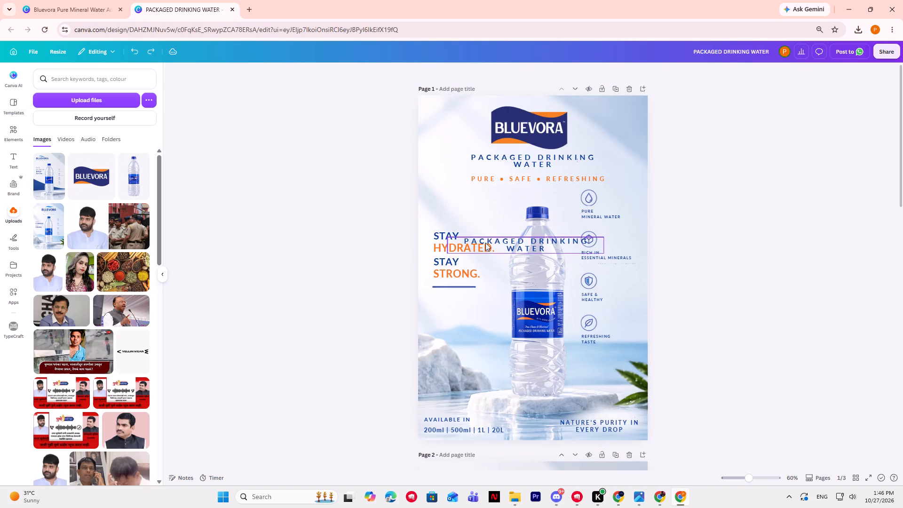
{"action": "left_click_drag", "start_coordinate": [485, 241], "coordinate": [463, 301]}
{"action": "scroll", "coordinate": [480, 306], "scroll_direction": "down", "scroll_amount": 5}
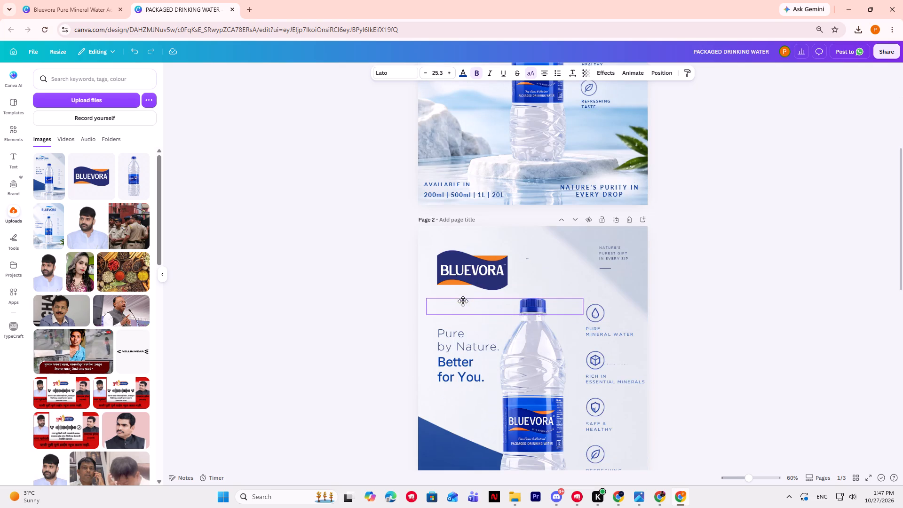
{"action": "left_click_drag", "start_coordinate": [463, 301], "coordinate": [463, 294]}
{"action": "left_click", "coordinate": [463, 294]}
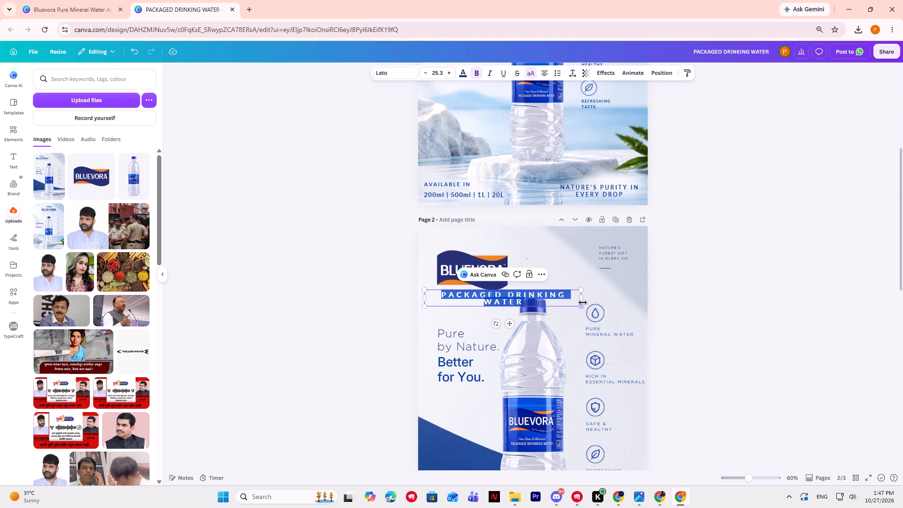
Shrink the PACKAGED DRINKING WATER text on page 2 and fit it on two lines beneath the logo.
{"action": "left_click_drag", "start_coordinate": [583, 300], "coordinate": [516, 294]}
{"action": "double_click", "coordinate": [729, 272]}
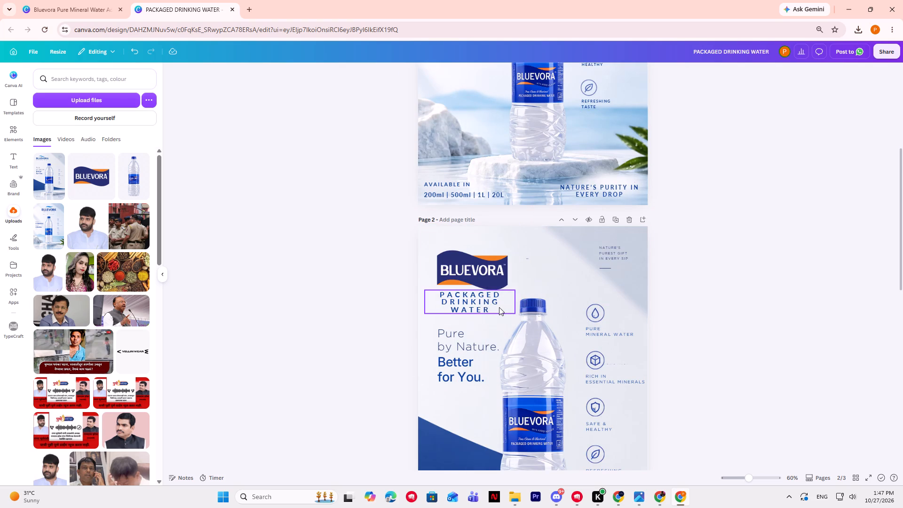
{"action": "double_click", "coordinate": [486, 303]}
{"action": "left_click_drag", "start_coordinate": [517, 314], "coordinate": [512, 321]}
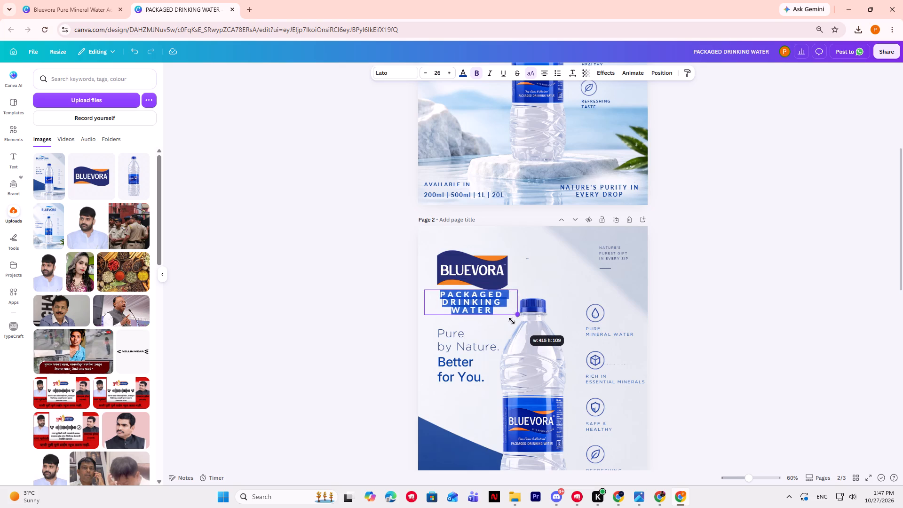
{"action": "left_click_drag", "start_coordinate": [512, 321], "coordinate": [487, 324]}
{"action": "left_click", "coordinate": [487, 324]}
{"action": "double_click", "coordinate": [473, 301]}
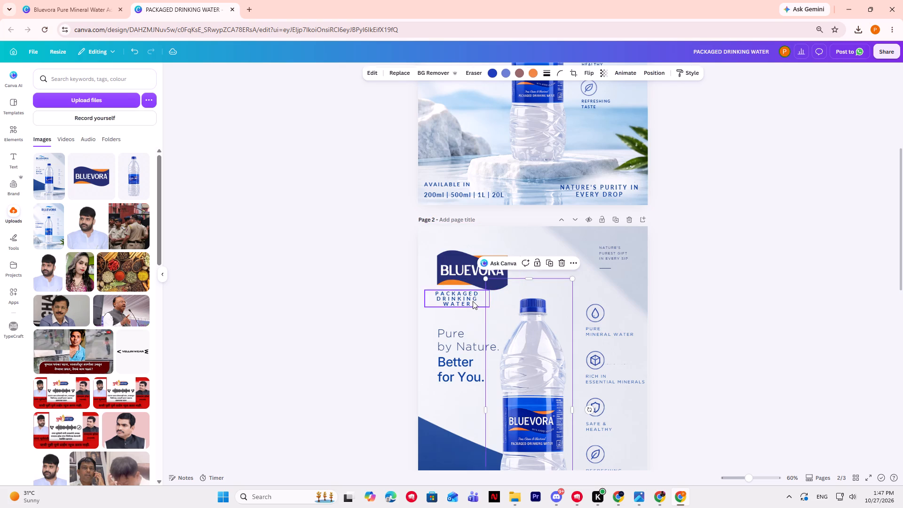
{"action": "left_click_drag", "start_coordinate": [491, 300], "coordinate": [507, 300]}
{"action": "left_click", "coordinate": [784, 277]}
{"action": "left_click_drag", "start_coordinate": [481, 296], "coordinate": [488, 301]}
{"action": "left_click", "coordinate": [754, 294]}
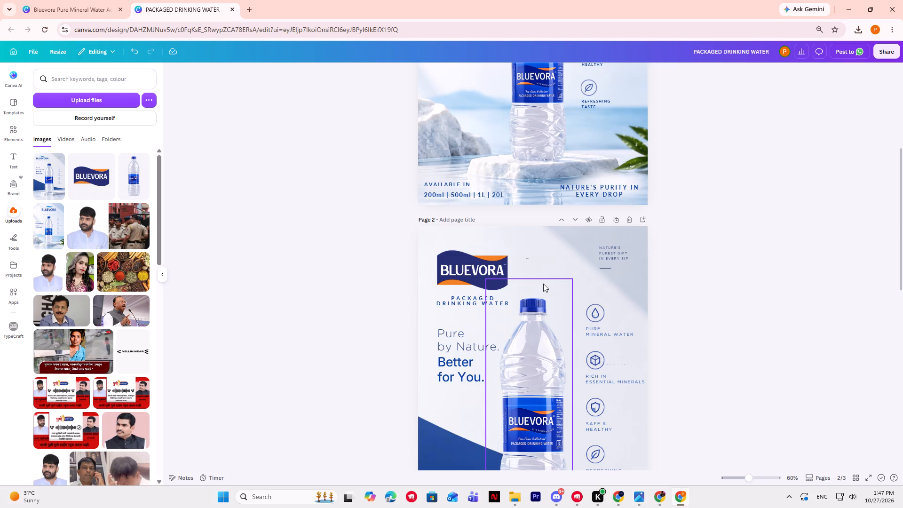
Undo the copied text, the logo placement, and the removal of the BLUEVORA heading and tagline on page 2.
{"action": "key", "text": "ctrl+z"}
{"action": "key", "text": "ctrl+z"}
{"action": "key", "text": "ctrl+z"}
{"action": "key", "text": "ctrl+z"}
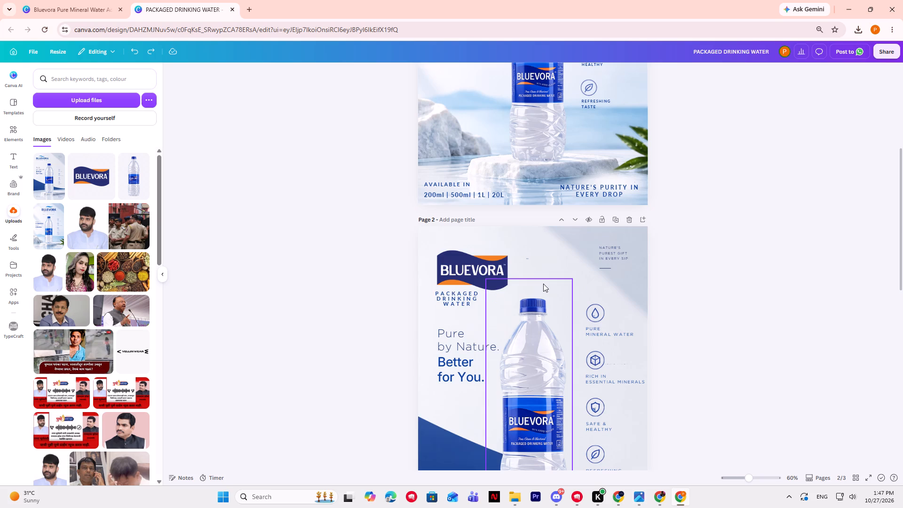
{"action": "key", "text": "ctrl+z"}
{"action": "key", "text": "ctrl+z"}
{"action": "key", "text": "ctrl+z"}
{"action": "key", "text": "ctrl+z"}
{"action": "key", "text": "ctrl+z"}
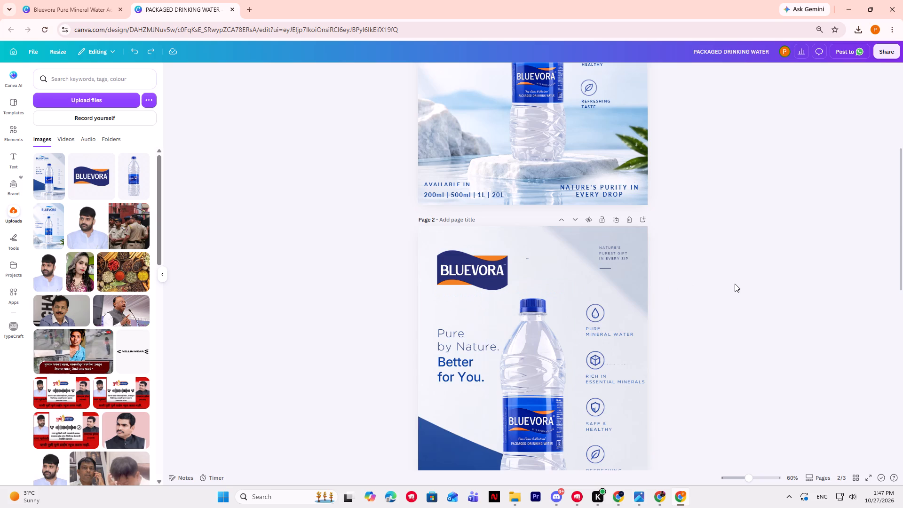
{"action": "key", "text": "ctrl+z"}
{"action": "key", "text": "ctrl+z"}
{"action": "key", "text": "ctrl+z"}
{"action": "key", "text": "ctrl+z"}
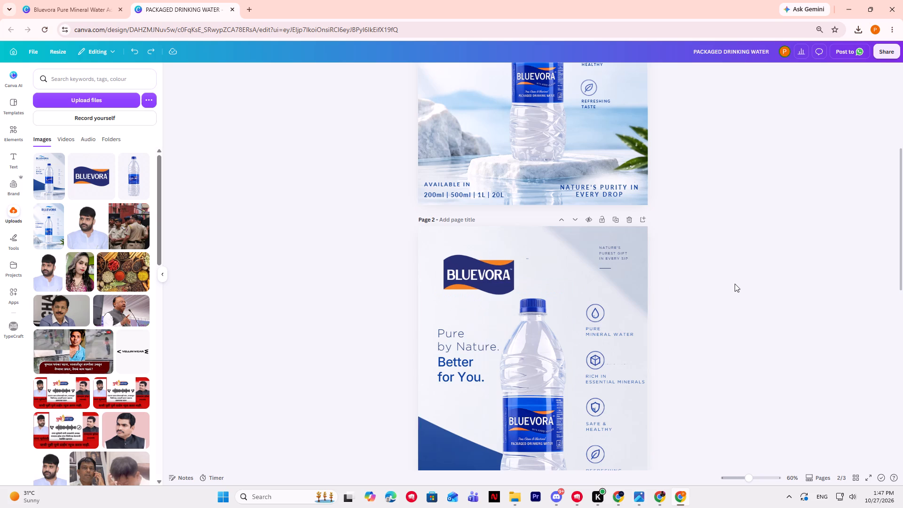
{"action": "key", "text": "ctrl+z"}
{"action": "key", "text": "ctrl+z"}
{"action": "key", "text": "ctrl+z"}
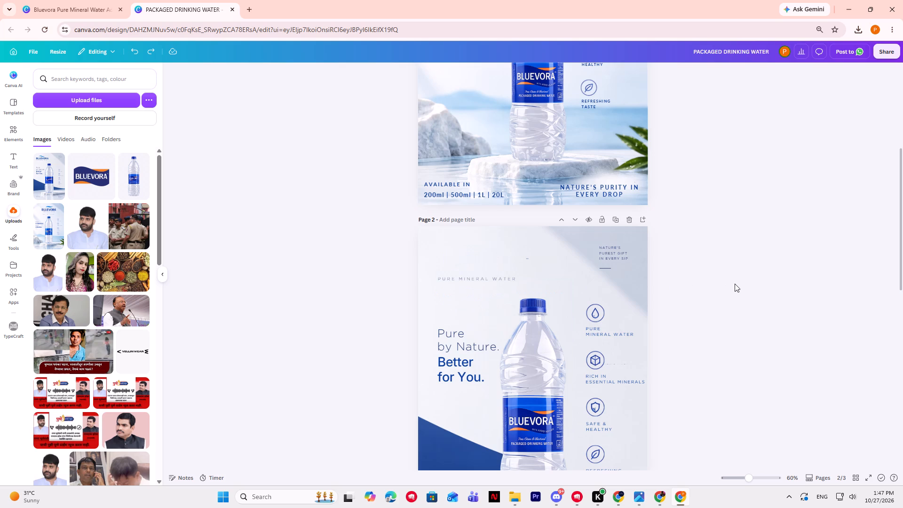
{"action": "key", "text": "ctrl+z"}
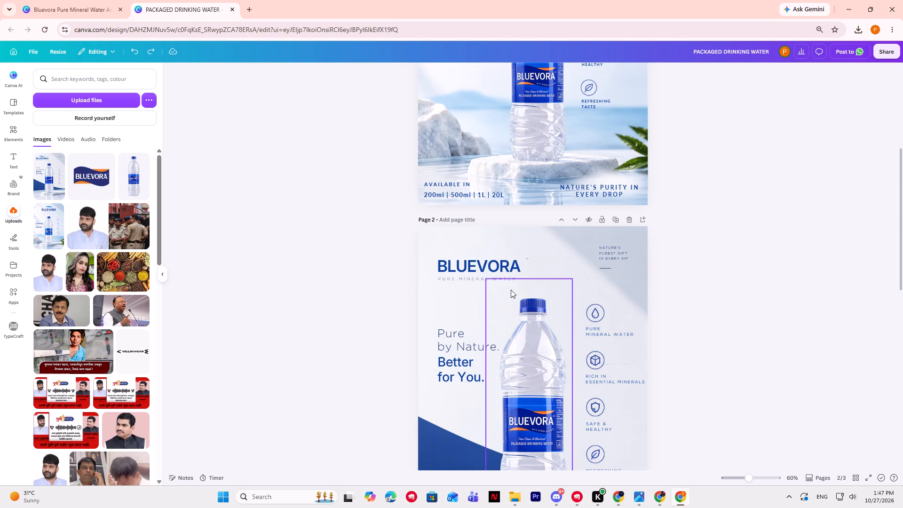
Replace the BLUEVORA heading on page 2 with "PACKAGED DRINKING WATER" and shrink it to a font size of about 19.9.
{"action": "double_click", "coordinate": [484, 270]}
{"action": "key", "text": "p"}
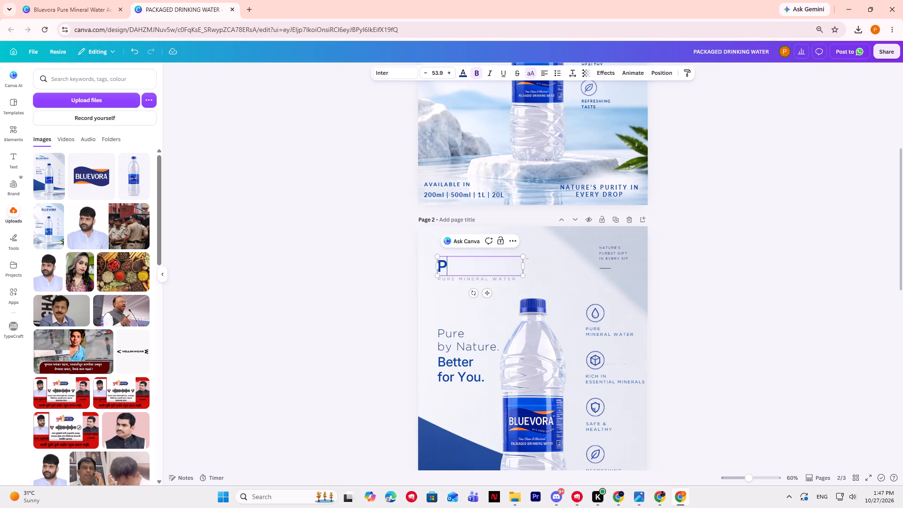
{"action": "type", "text": "ACKAGED"}
{"action": "key", "text": "space"}
{"action": "type", "text": "DRINKING WATER"}
{"action": "double_click", "coordinate": [523, 295]}
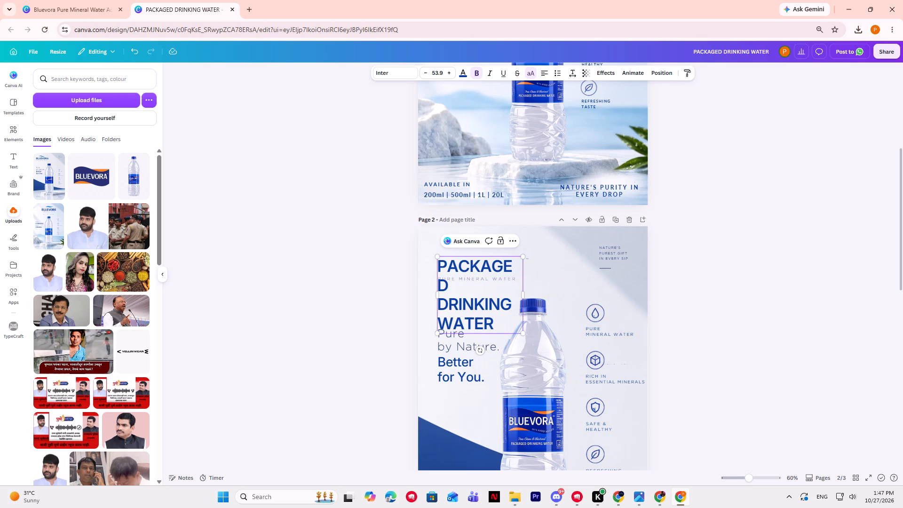
{"action": "left_click_drag", "start_coordinate": [523, 294], "coordinate": [603, 289]}
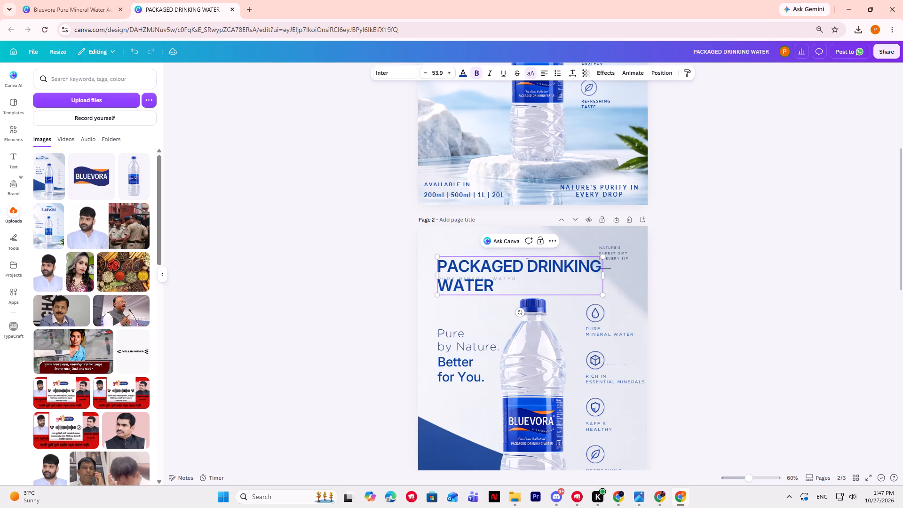
{"action": "left_click_drag", "start_coordinate": [602, 296], "coordinate": [497, 273]}
Delete the PURE MINERAL WATER tagline from page 2.
{"action": "left_click", "coordinate": [488, 277]}
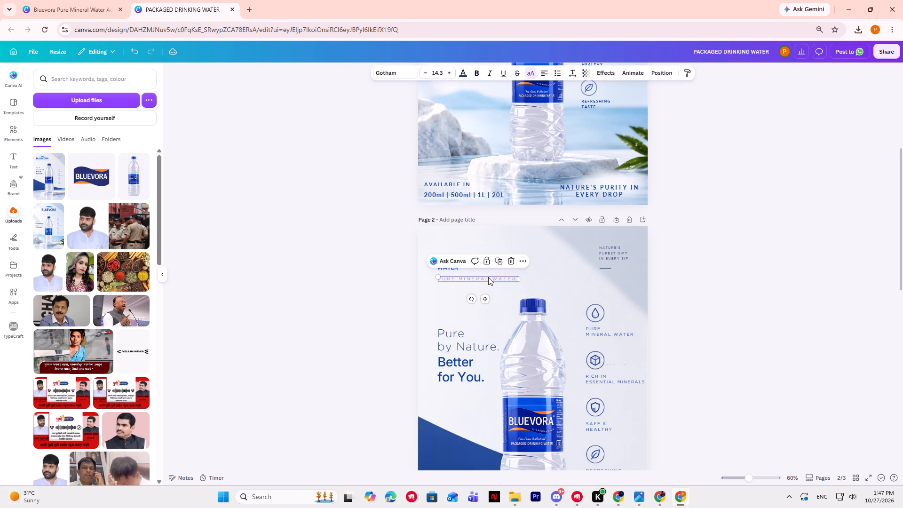
{"action": "key", "text": "Delete"}
Move the PACKAGED DRINKING WATER text closer to the headline and narrow its box to put DRINKING WATER on the second line.
{"action": "left_click_drag", "start_coordinate": [456, 263], "coordinate": [454, 286]}
{"action": "left_click", "coordinate": [455, 288]}
{"action": "left_click", "coordinate": [456, 291]}
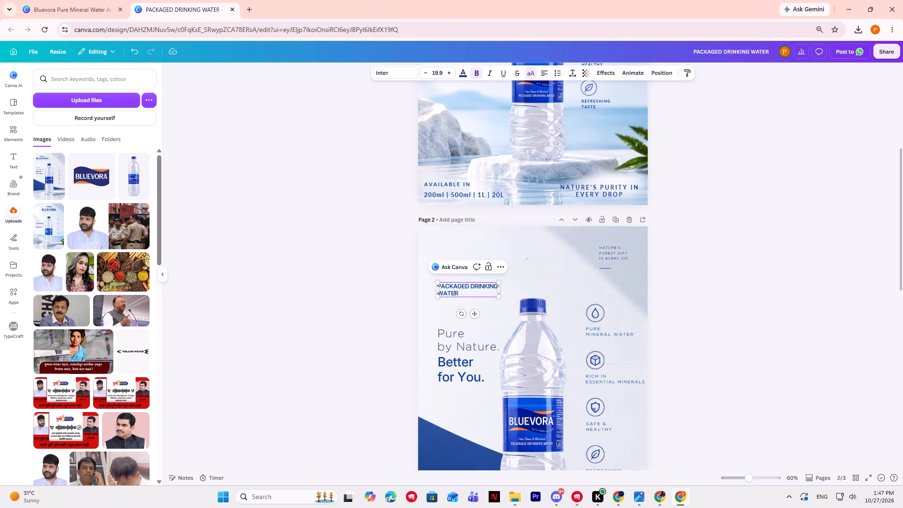
{"action": "left_click_drag", "start_coordinate": [500, 291], "coordinate": [491, 288]}
{"action": "left_click", "coordinate": [491, 288]}
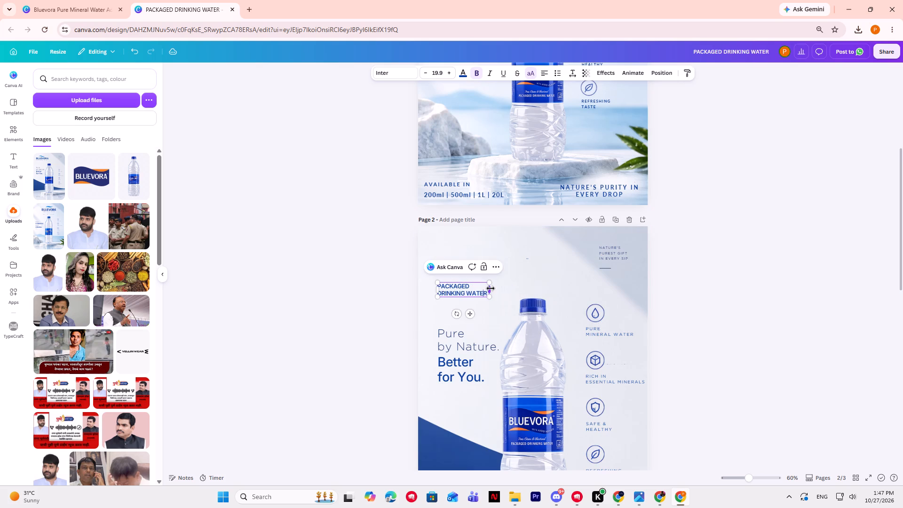
{"action": "left_click", "coordinate": [442, 291]}
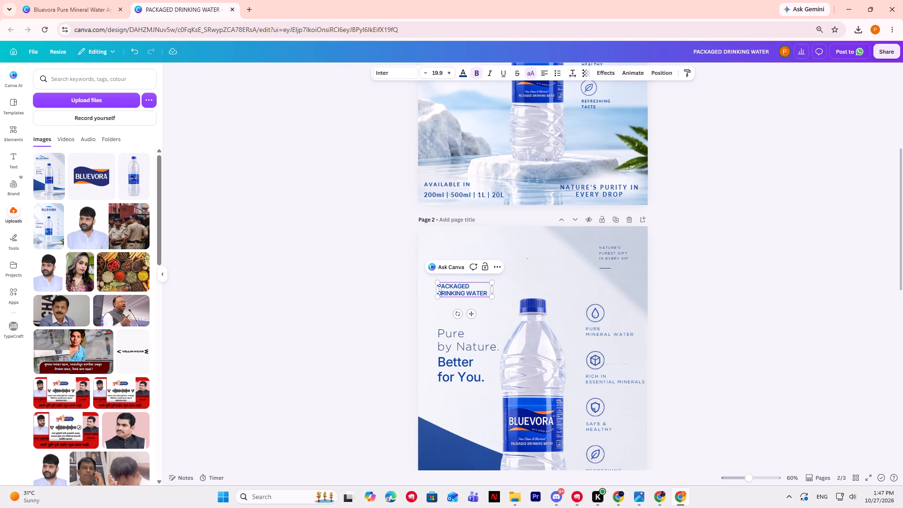
Enlarge the PACKAGED DRINKING WATER text on page 2 to font size 26.8 and shift it slightly outward toward the page edge.
{"action": "key", "text": "Left"}
{"action": "key", "text": "BackSpace"}
{"action": "key", "text": "space"}
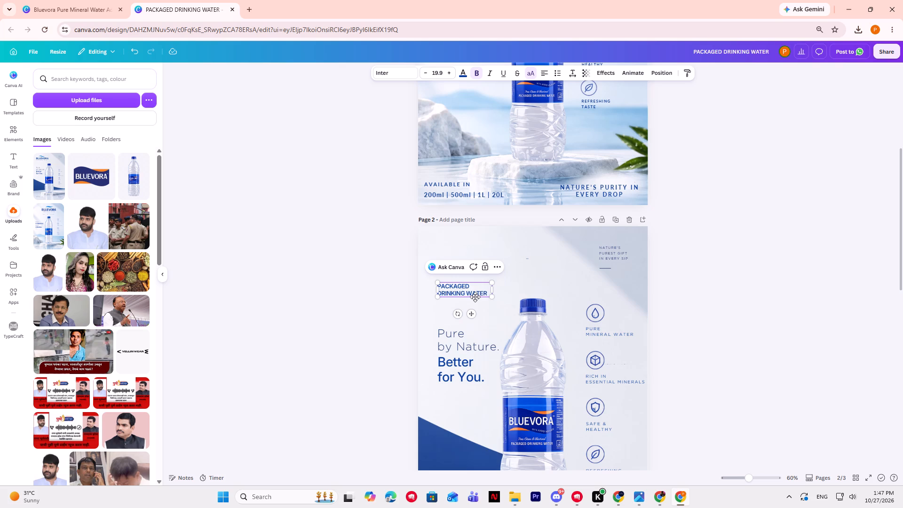
{"action": "left_click", "coordinate": [466, 294]}
{"action": "left_click_drag", "start_coordinate": [492, 298], "coordinate": [510, 306]}
{"action": "left_click", "coordinate": [469, 294]}
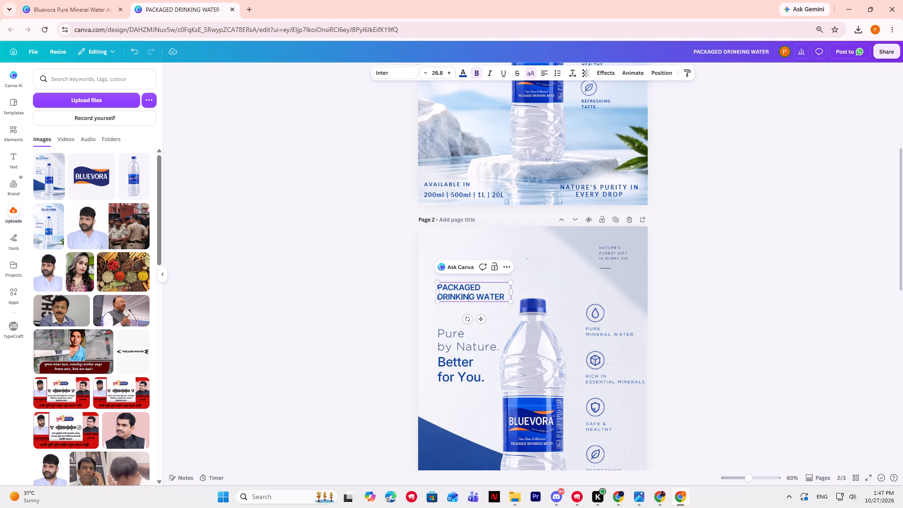
{"action": "left_click", "coordinate": [705, 299]}
{"action": "left_click_drag", "start_coordinate": [457, 299], "coordinate": [452, 300]}
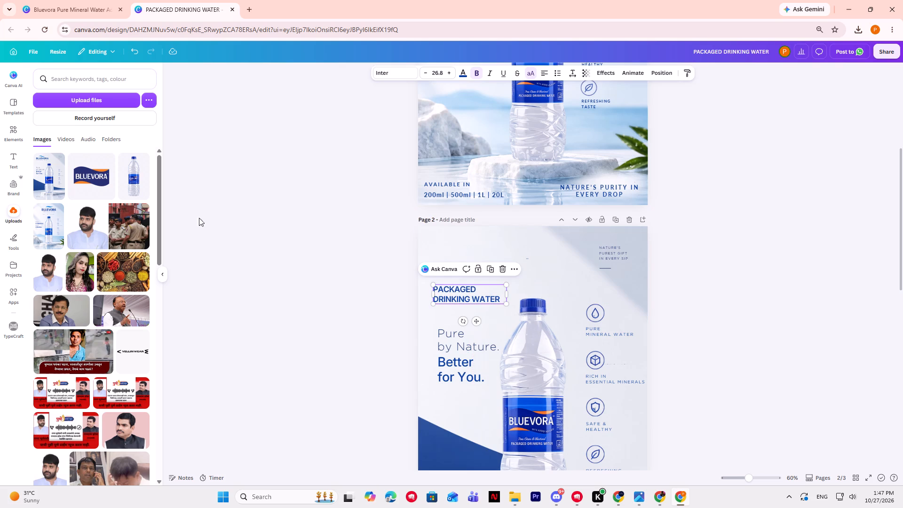
Add the uploaded BLUEVORA logo to page 2 and position it directly above the PACKAGED DRINKING WATER text.
{"action": "left_click_drag", "start_coordinate": [99, 182], "coordinate": [561, 255]}
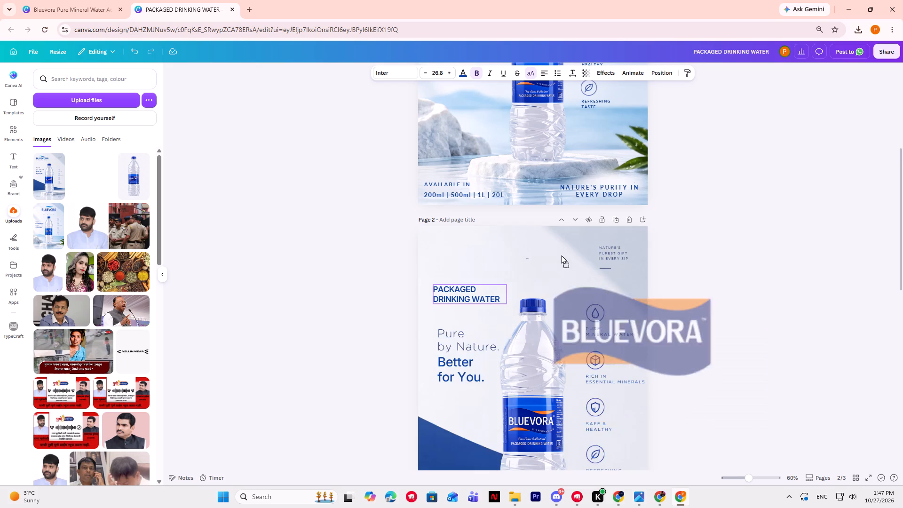
{"action": "left_click_drag", "start_coordinate": [561, 255], "coordinate": [544, 253]}
{"action": "left_click_drag", "start_coordinate": [557, 268], "coordinate": [551, 268]}
{"action": "left_click_drag", "start_coordinate": [548, 267], "coordinate": [464, 258]}
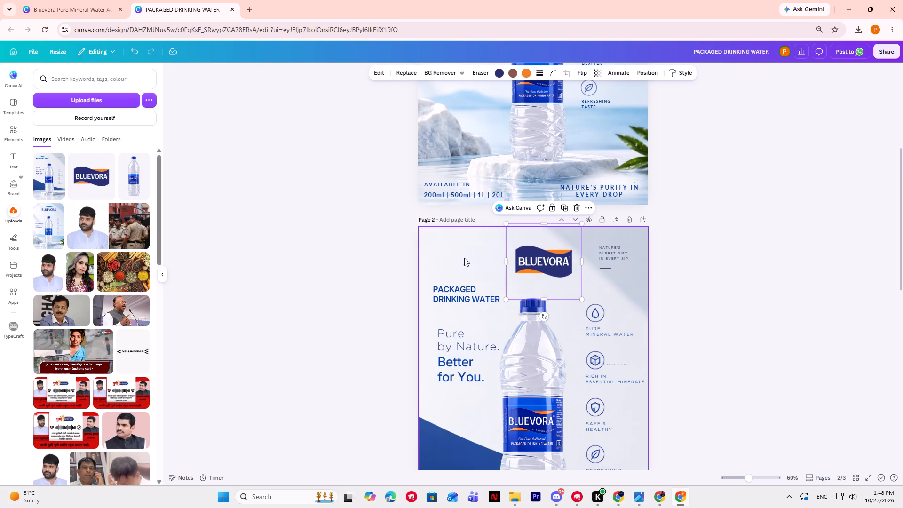
{"action": "left_click_drag", "start_coordinate": [464, 258], "coordinate": [470, 259]}
{"action": "left_click_drag", "start_coordinate": [547, 263], "coordinate": [465, 260]}
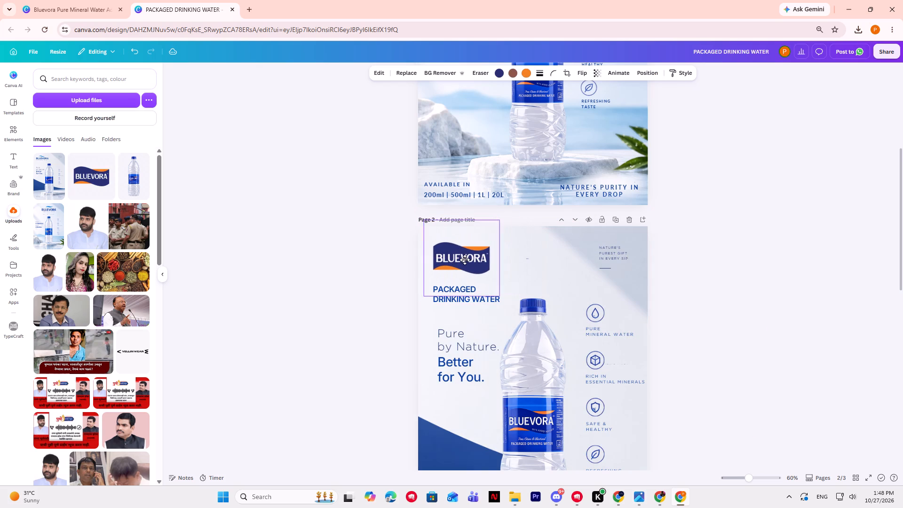
{"action": "left_click_drag", "start_coordinate": [465, 260], "coordinate": [466, 260]}
{"action": "left_click", "coordinate": [797, 290]}
Group the AVAILABLE IN and sizes text with its line, enlarge it to 18.1, make it bold, and widen it so the sizes fit one line.
{"action": "scroll", "coordinate": [730, 271], "scroll_direction": "down", "scroll_amount": 3}
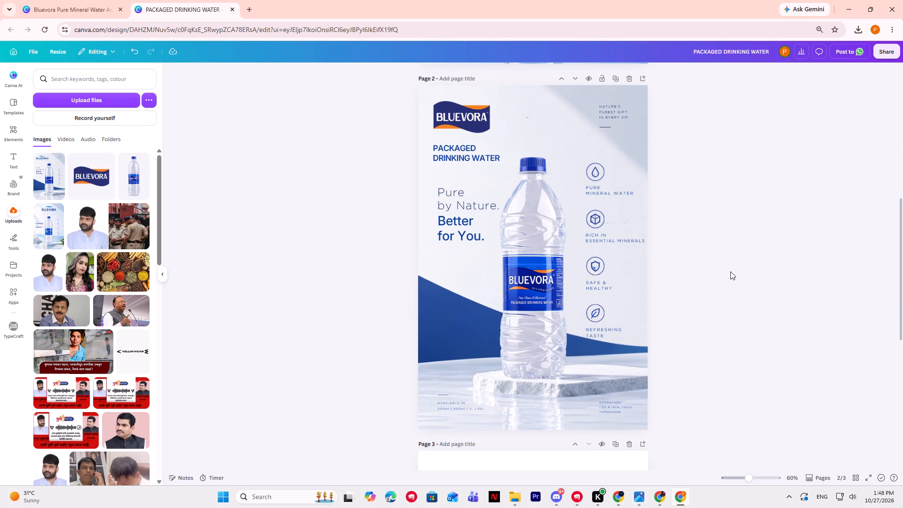
{"action": "left_click_drag", "start_coordinate": [432, 394], "coordinate": [480, 418]}
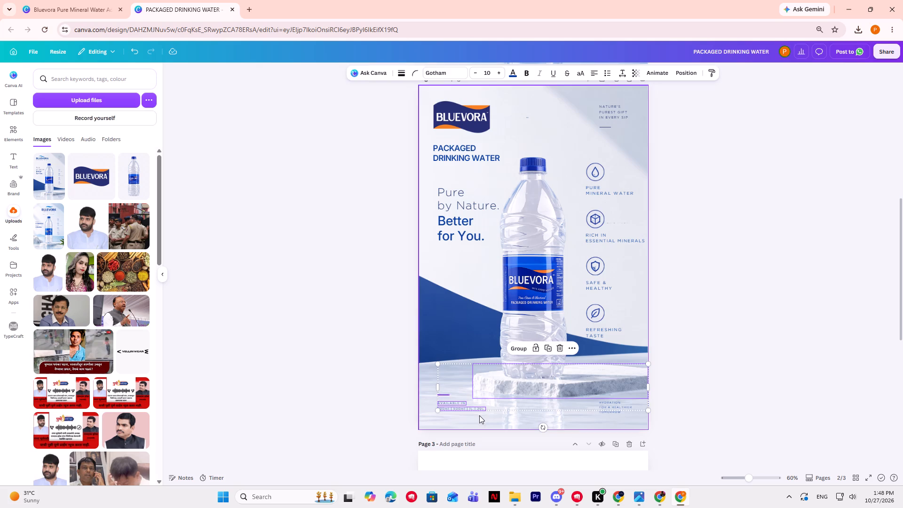
{"action": "left_click", "coordinate": [702, 389]}
{"action": "left_click_drag", "start_coordinate": [429, 393], "coordinate": [446, 408]}
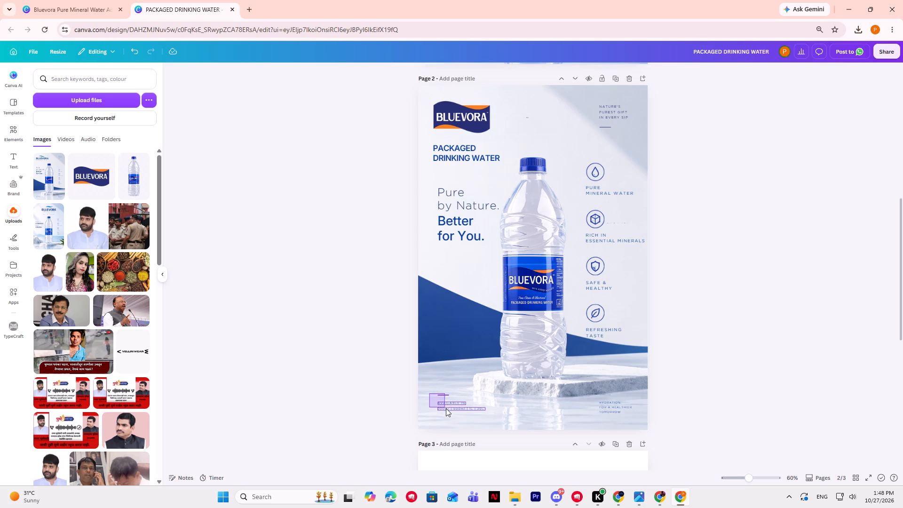
{"action": "left_click_drag", "start_coordinate": [446, 408], "coordinate": [448, 410]}
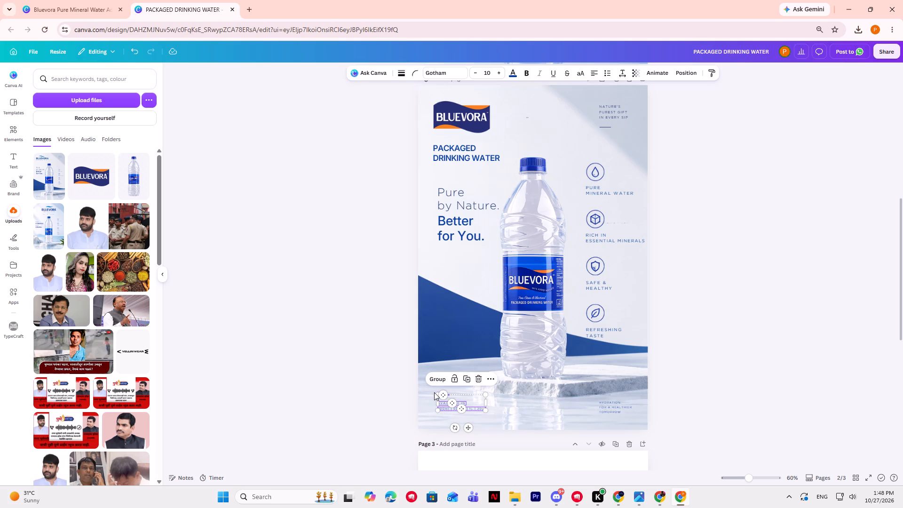
{"action": "left_click", "coordinate": [436, 394]}
{"action": "left_click", "coordinate": [437, 381]}
{"action": "left_click_drag", "start_coordinate": [439, 394], "coordinate": [406, 362]}
{"action": "left_click_drag", "start_coordinate": [445, 400], "coordinate": [466, 408]}
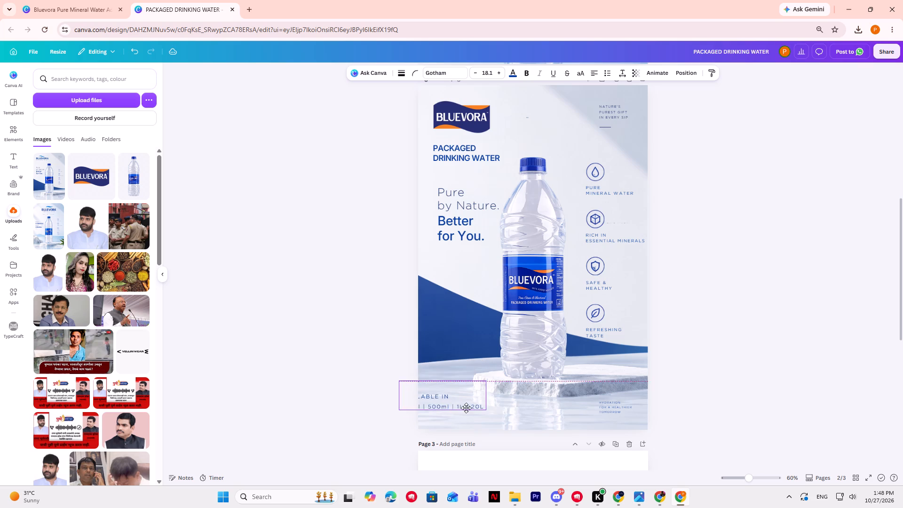
{"action": "left_click_drag", "start_coordinate": [466, 408], "coordinate": [474, 409]}
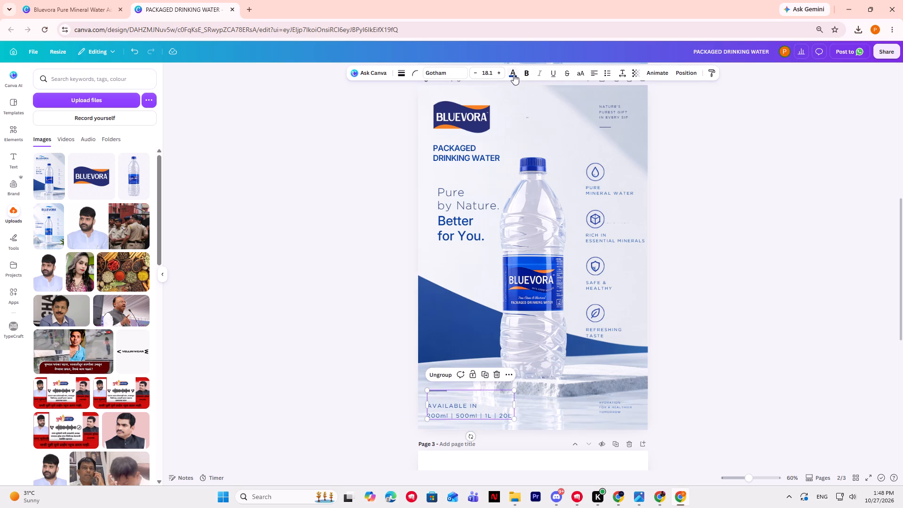
{"action": "left_click", "coordinate": [524, 72]}
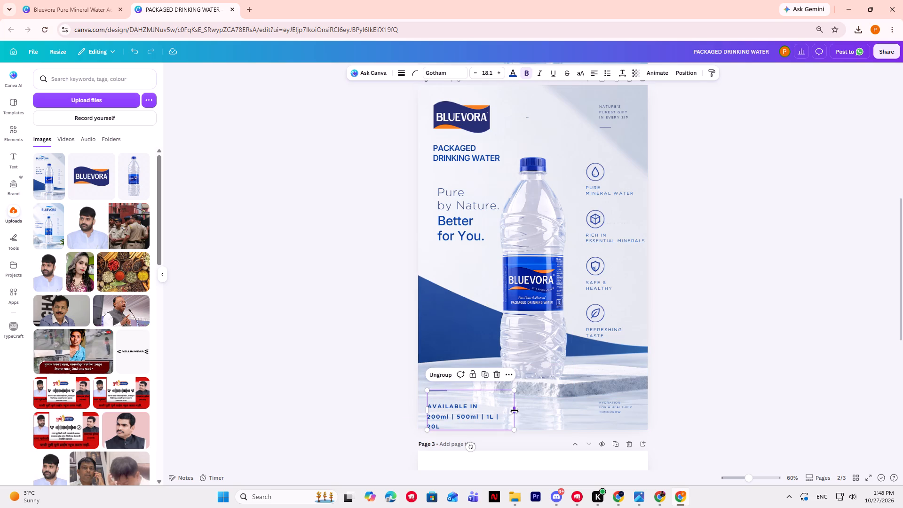
{"action": "left_click_drag", "start_coordinate": [515, 411], "coordinate": [535, 408]}
Ungroup the AVAILABLE IN block and delete the short line above it.
{"action": "left_click", "coordinate": [434, 394]}
{"action": "left_click", "coordinate": [443, 398]}
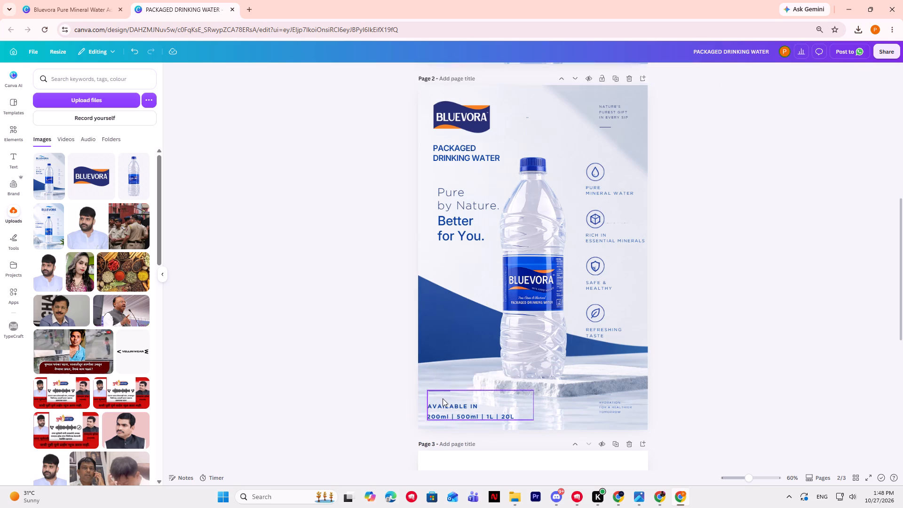
{"action": "left_click", "coordinate": [456, 370]}
{"action": "left_click", "coordinate": [428, 390]}
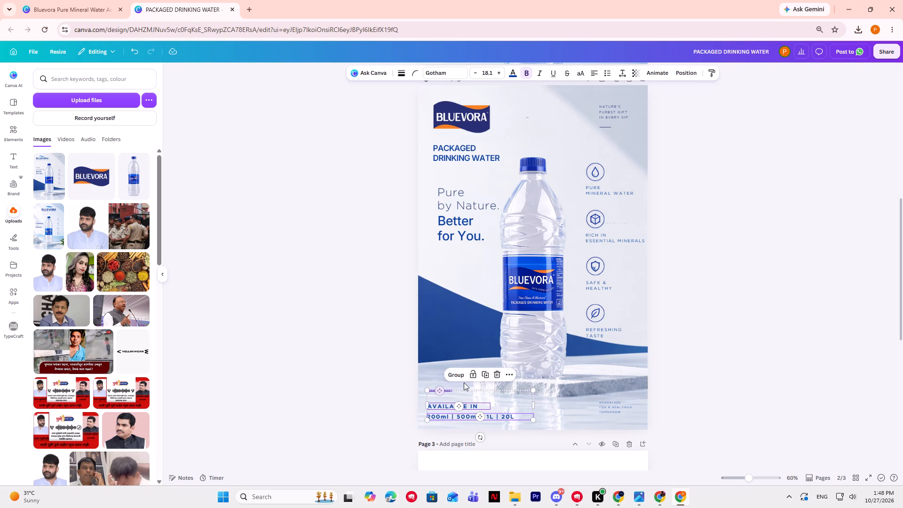
{"action": "left_click", "coordinate": [428, 401]}
{"action": "left_click", "coordinate": [394, 395]}
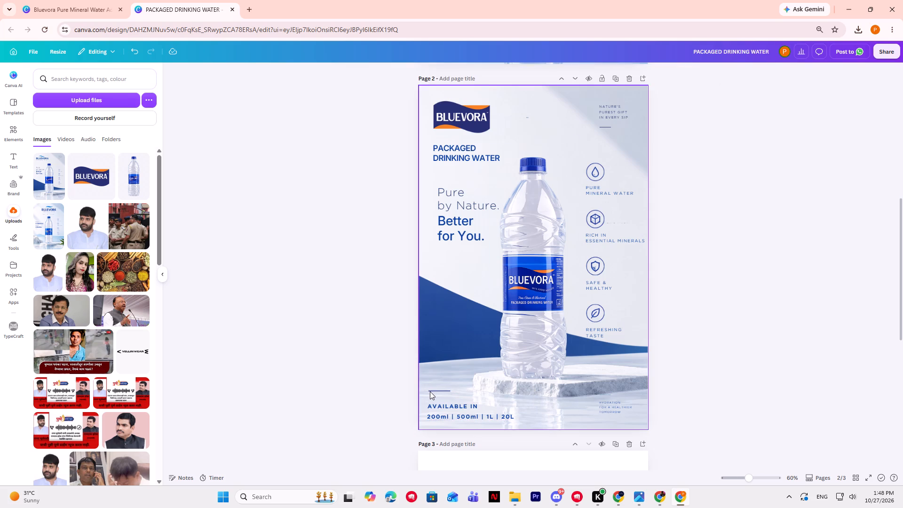
{"action": "left_click", "coordinate": [435, 389]}
{"action": "left_click", "coordinate": [436, 391]}
{"action": "left_click", "coordinate": [472, 373]}
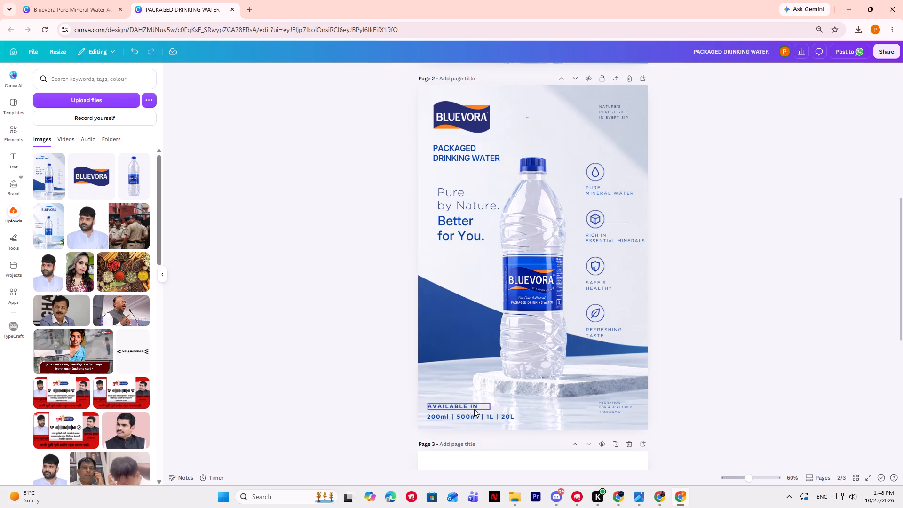
Make the HYDRATION FOR A HEALTHIER TOMORROW text bold, enlarge it to font size 21, and widen its box.
{"action": "left_click_drag", "start_coordinate": [592, 402], "coordinate": [606, 411]}
{"action": "left_click_drag", "start_coordinate": [606, 411], "coordinate": [614, 415]}
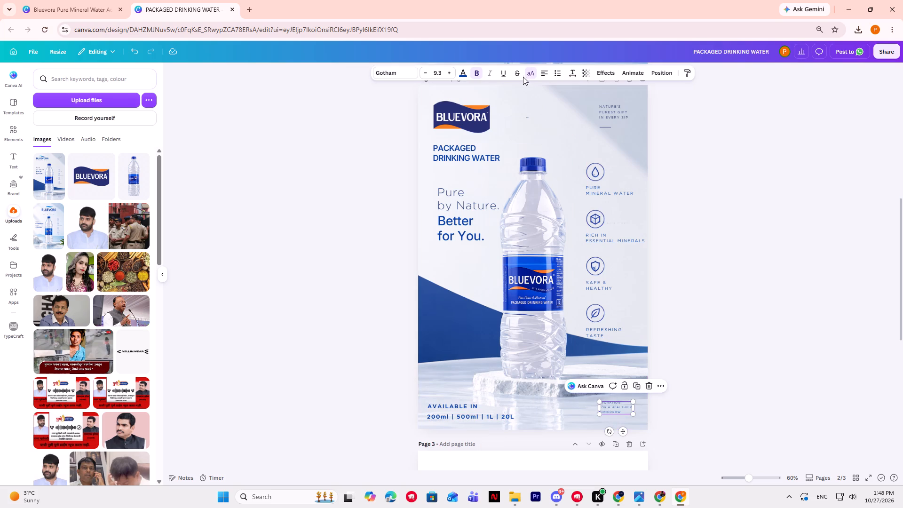
{"action": "left_click", "coordinate": [476, 72]}
{"action": "left_click", "coordinate": [476, 72]}
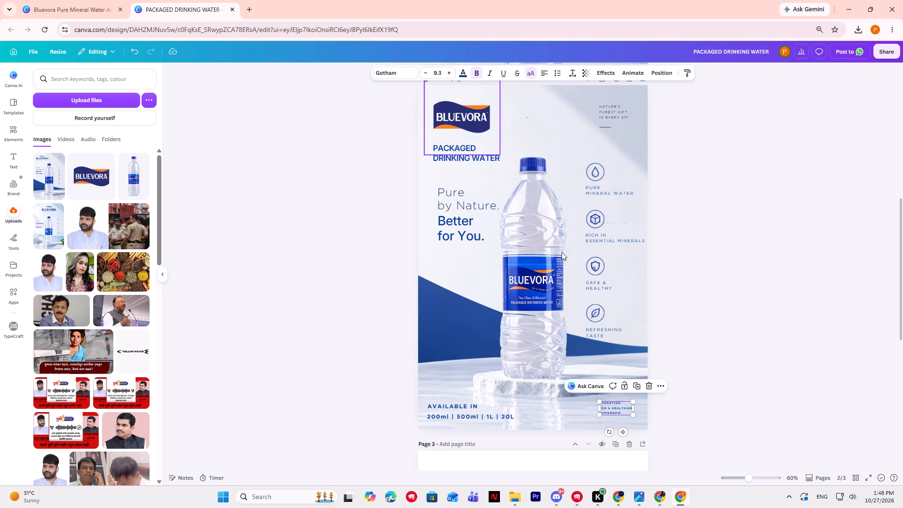
{"action": "left_click_drag", "start_coordinate": [599, 403], "coordinate": [551, 403]}
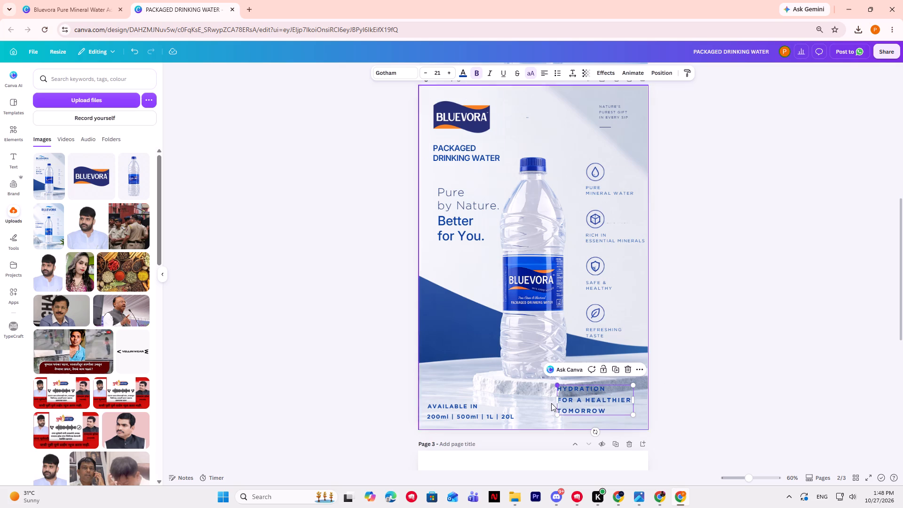
{"action": "left_click_drag", "start_coordinate": [555, 400], "coordinate": [527, 400]}
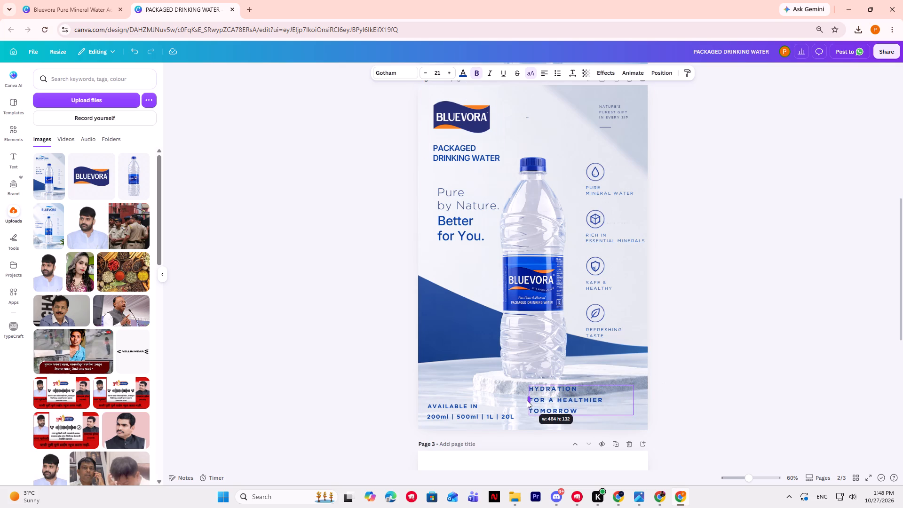
{"action": "left_click_drag", "start_coordinate": [527, 400], "coordinate": [515, 401]}
Reflow the hydration slogan onto two lines, HYDRATION FOR A and HEALTHIER TOMORROW, by replacing the first line break with a space.
{"action": "left_click", "coordinate": [524, 399]}
{"action": "left_click", "coordinate": [524, 399]}
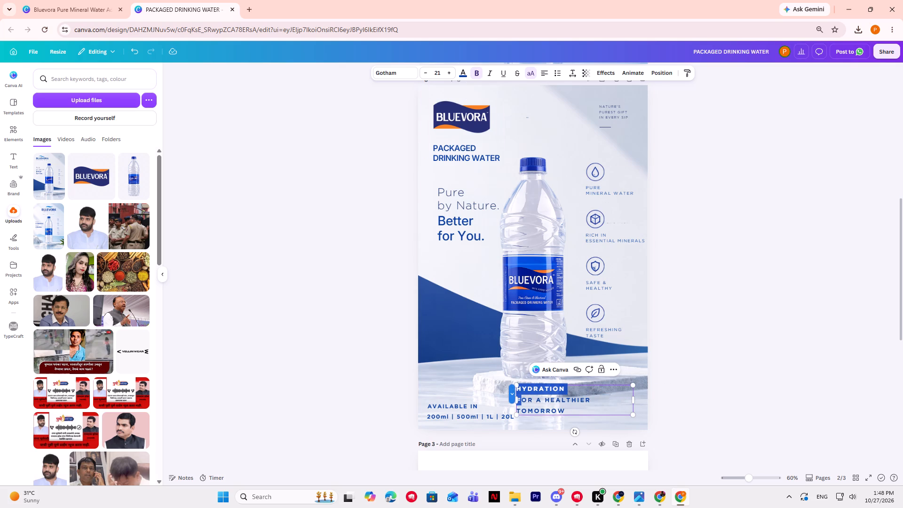
{"action": "key", "text": "Left"}
{"action": "key", "text": "Left"}
{"action": "key", "text": "Right"}
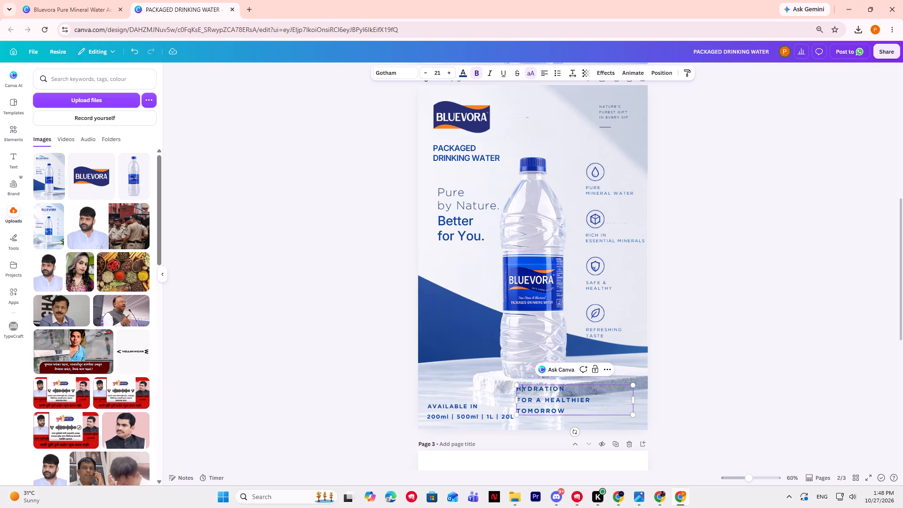
{"action": "key", "text": "Down"}
{"action": "key", "text": "Left"}
{"action": "key", "text": "BackSpace"}
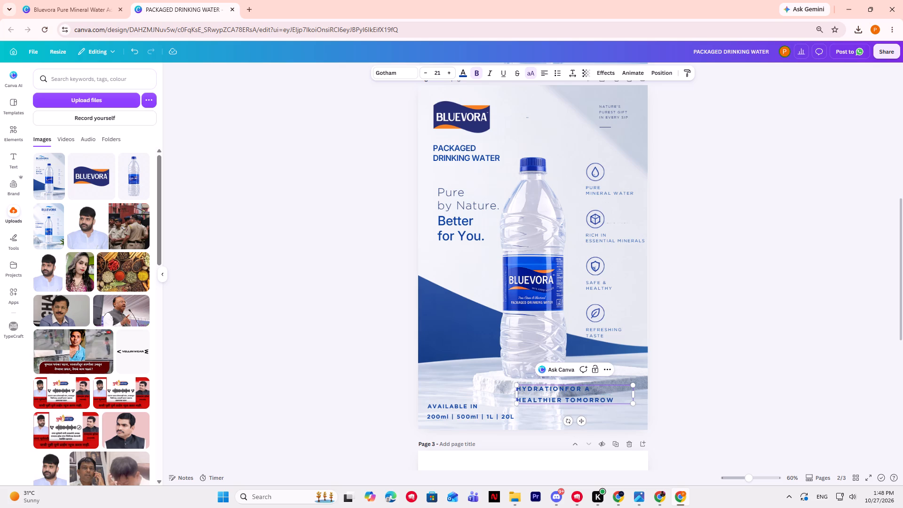
{"action": "key", "text": "space"}
{"action": "left_click", "coordinate": [682, 393]}
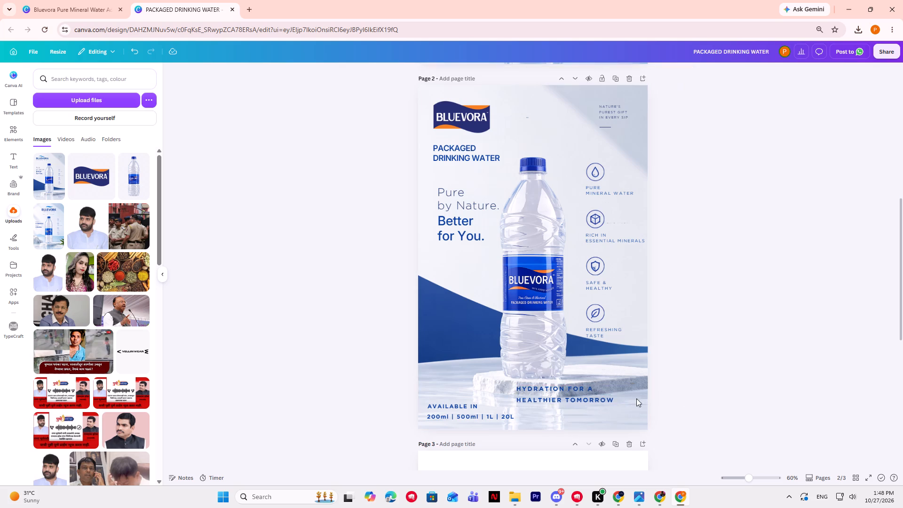
Move the hydration slogan level with the AVAILABLE IN text in the opposite bottom corner, tighten its box, and enlarge it to font size 22.5.
{"action": "left_click_drag", "start_coordinate": [582, 400], "coordinate": [599, 416]}
{"action": "left_click", "coordinate": [599, 416]}
{"action": "left_click", "coordinate": [699, 405]}
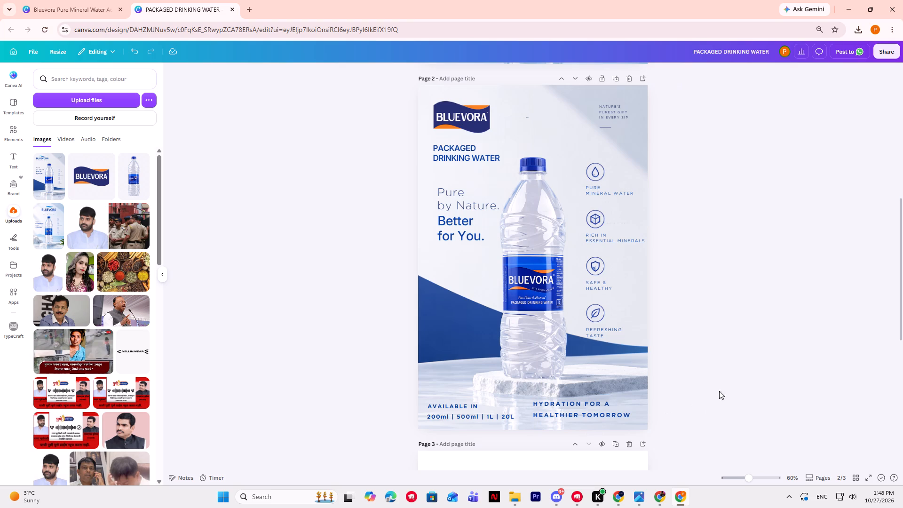
{"action": "left_click", "coordinate": [586, 412]}
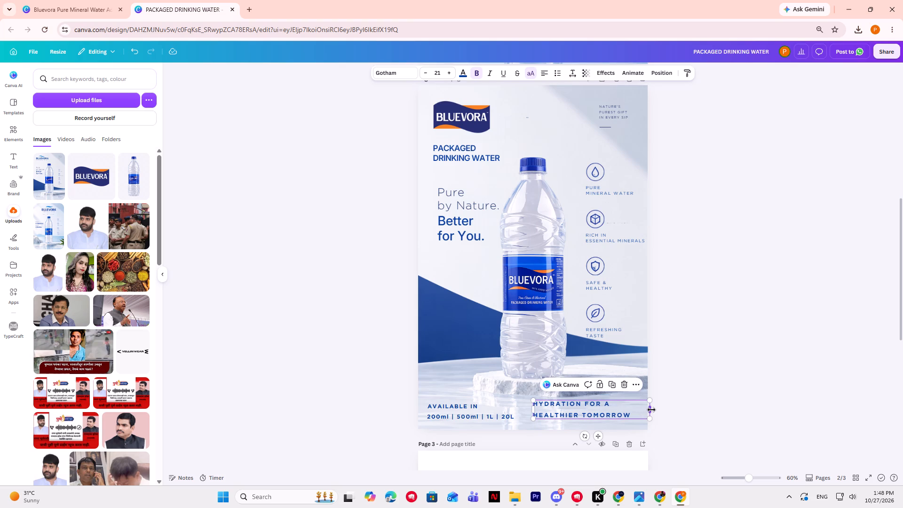
{"action": "left_click_drag", "start_coordinate": [651, 410], "coordinate": [634, 408]}
{"action": "left_click_drag", "start_coordinate": [631, 416], "coordinate": [639, 422]}
{"action": "left_click_drag", "start_coordinate": [609, 415], "coordinate": [617, 417]}
{"action": "left_click", "coordinate": [617, 417]}
{"action": "left_click", "coordinate": [747, 390]}
{"action": "left_click", "coordinate": [623, 411]}
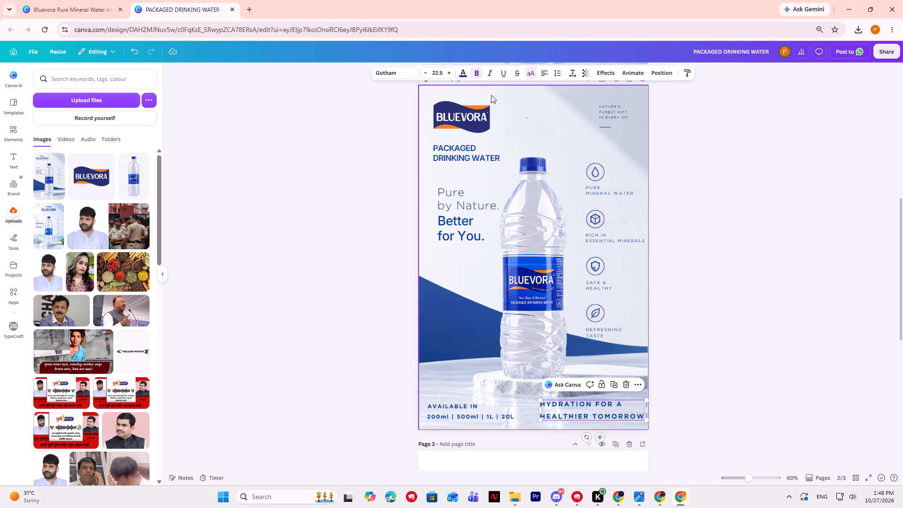
Change the hydration slogan's text colour to the design's orange and nudge the slogan slightly.
{"action": "left_click", "coordinate": [460, 69]}
{"action": "left_click", "coordinate": [136, 130]}
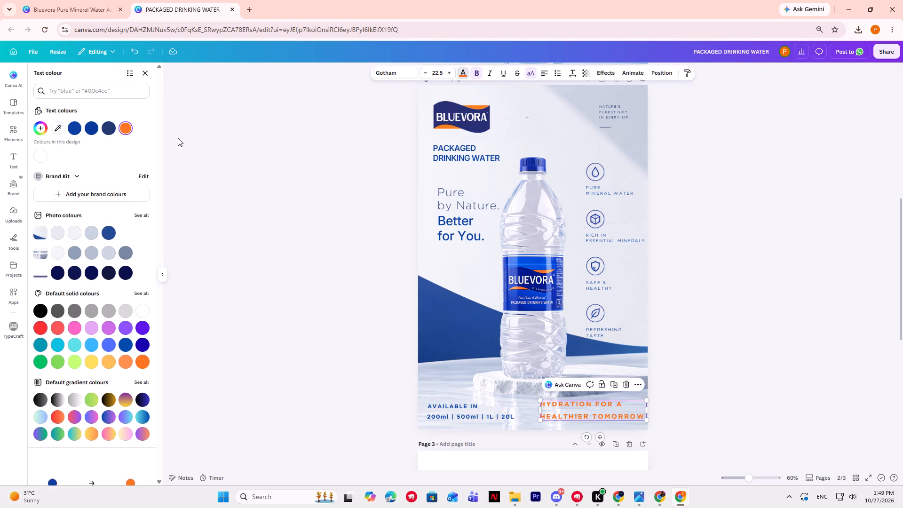
{"action": "left_click", "coordinate": [723, 267]}
{"action": "left_click", "coordinate": [740, 280]}
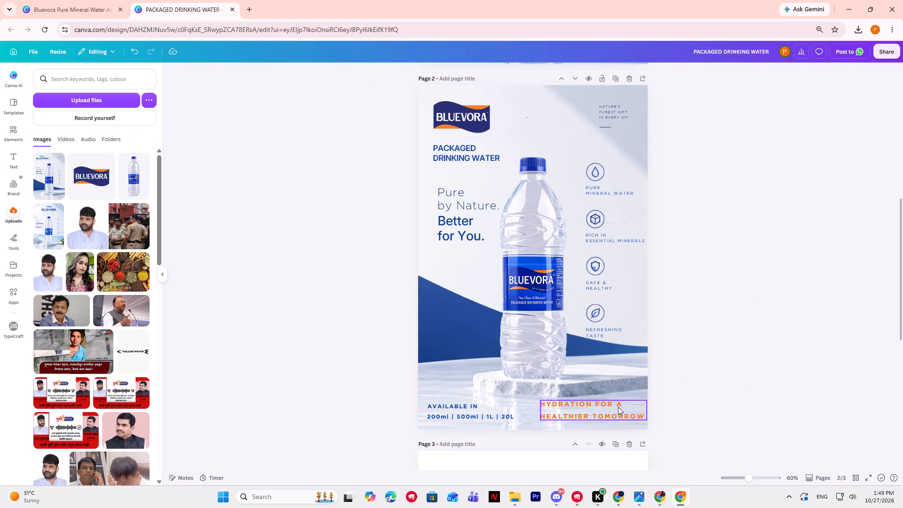
{"action": "left_click", "coordinate": [618, 408]}
{"action": "left_click", "coordinate": [758, 368]}
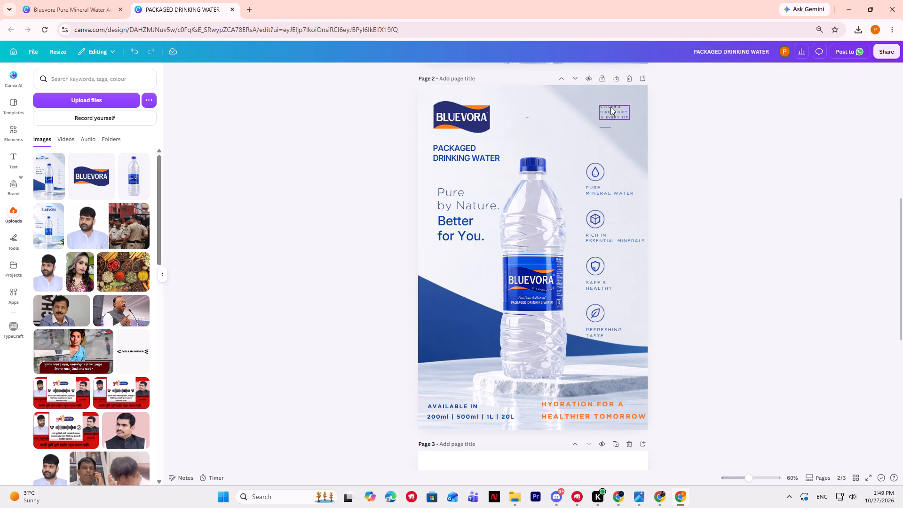
Make the NATURE'S PUREST GIFT IN EVERY SIP text bold, enlarge it to font size 20, and position it in the poster's upper corner.
{"action": "left_click_drag", "start_coordinate": [593, 100], "coordinate": [621, 122]}
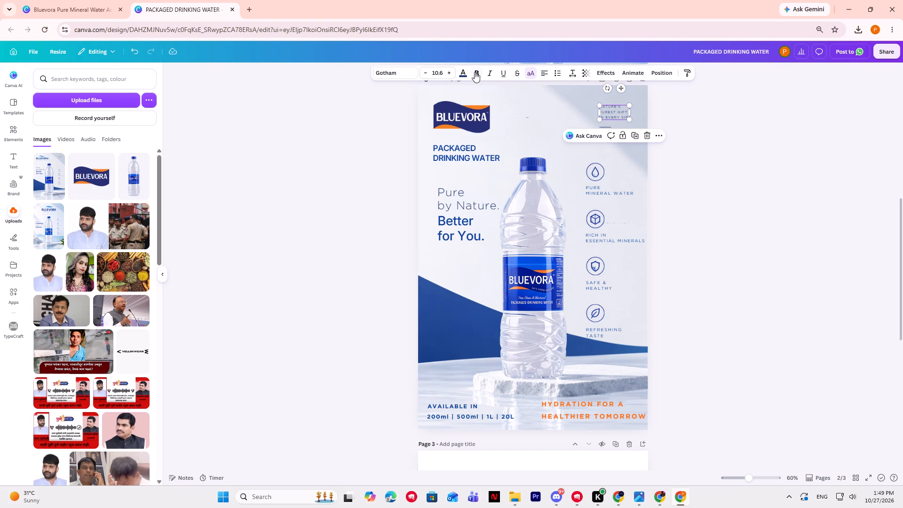
{"action": "left_click", "coordinate": [474, 72]}
{"action": "left_click_drag", "start_coordinate": [630, 120], "coordinate": [640, 136]}
{"action": "left_click", "coordinate": [640, 136]}
{"action": "left_click", "coordinate": [746, 141]}
{"action": "left_click_drag", "start_coordinate": [618, 122], "coordinate": [612, 117]}
{"action": "left_click_drag", "start_coordinate": [595, 101], "coordinate": [580, 97]}
{"action": "left_click_drag", "start_coordinate": [606, 109], "coordinate": [613, 113]}
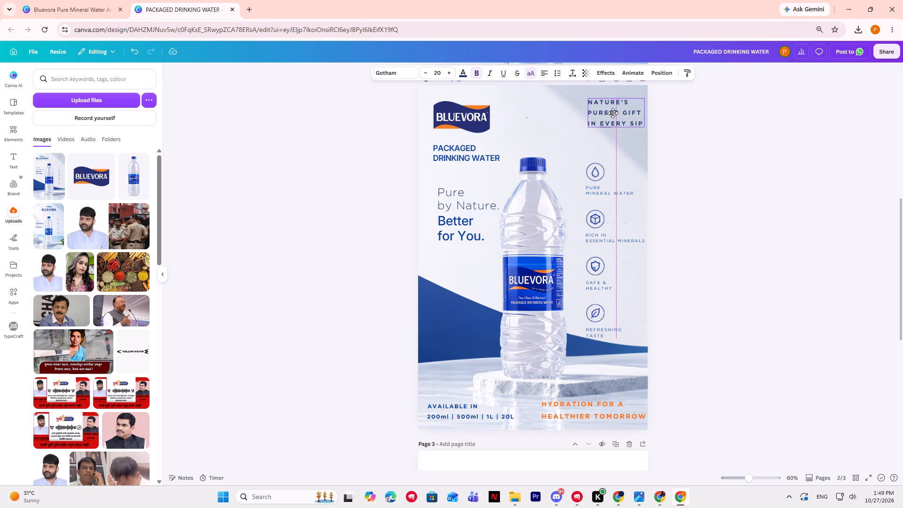
{"action": "left_click_drag", "start_coordinate": [613, 113], "coordinate": [615, 112]}
{"action": "left_click", "coordinate": [742, 154]}
Delete the short decorative line beneath the NATURE'S PUREST GIFT IN EVERY SIP text.
{"action": "left_click", "coordinate": [608, 126]}
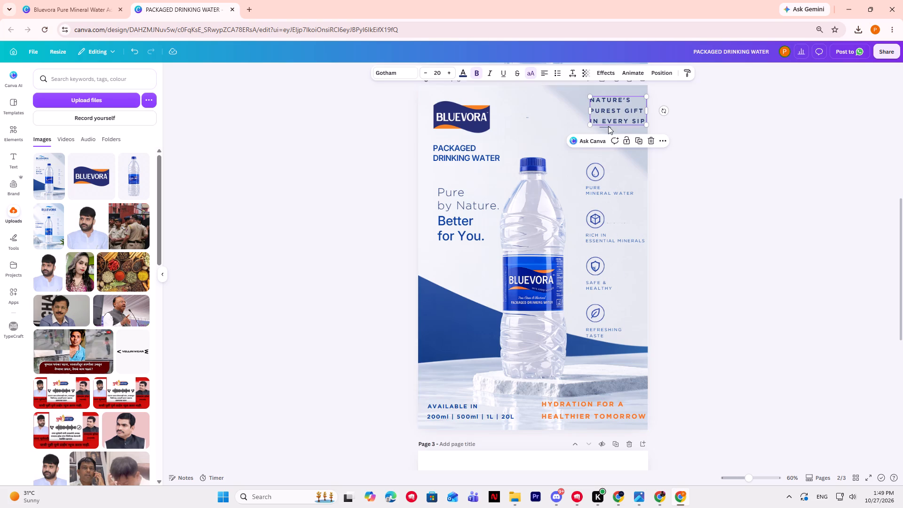
{"action": "left_click", "coordinate": [607, 128]}
{"action": "left_click", "coordinate": [608, 128]}
{"action": "left_click", "coordinate": [610, 127]}
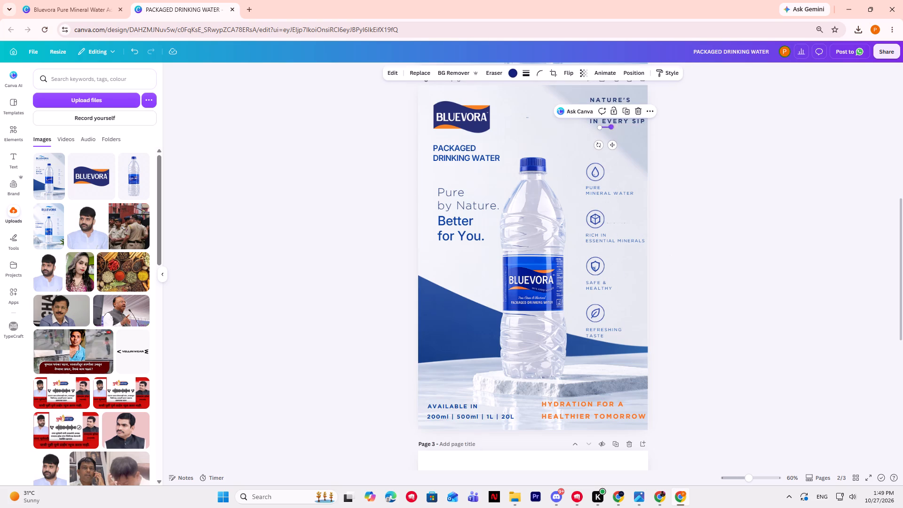
{"action": "key", "text": "Delete"}
Reduce the NATURE'S PUREST GIFT IN EVERY SIP text to font size 16.5 and move it slightly inward from the page edge.
{"action": "left_click", "coordinate": [627, 107]}
{"action": "left_click_drag", "start_coordinate": [589, 95], "coordinate": [596, 110]}
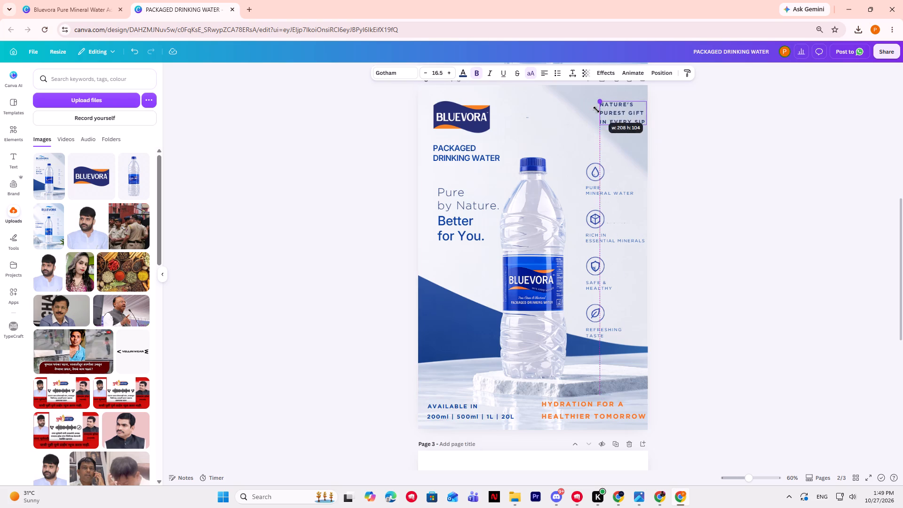
{"action": "left_click_drag", "start_coordinate": [596, 110], "coordinate": [597, 110]}
{"action": "left_click_drag", "start_coordinate": [615, 115], "coordinate": [608, 117]}
{"action": "left_click", "coordinate": [735, 145]}
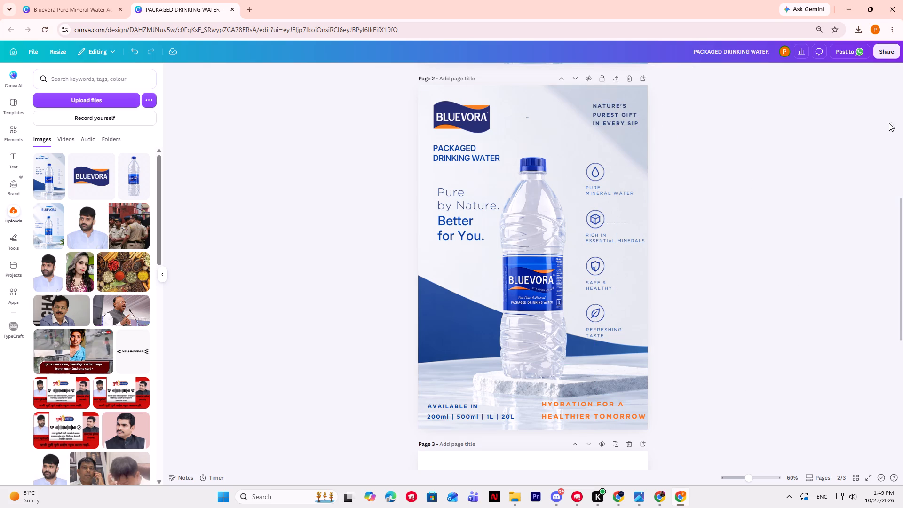